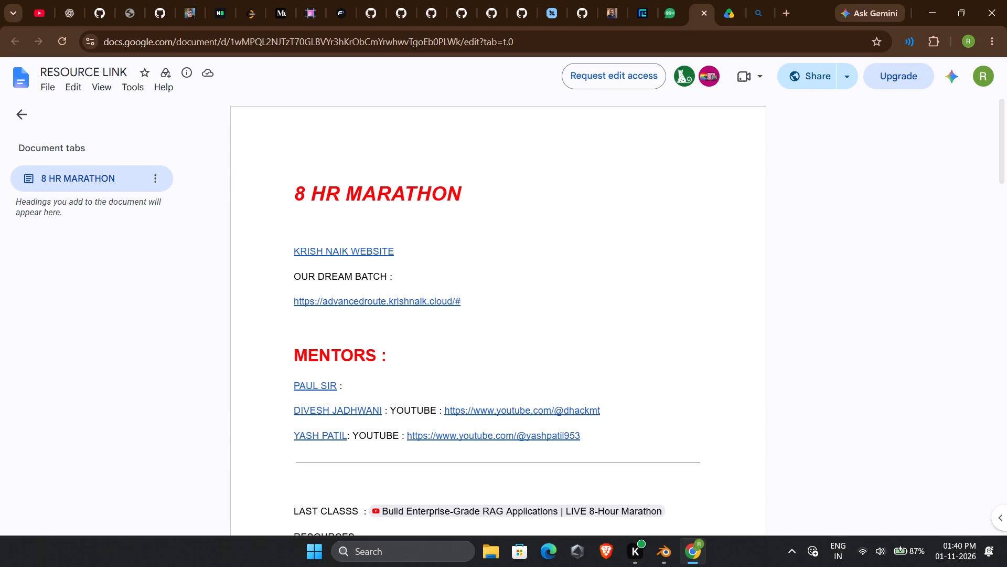
Open the 8hr-MARATHON GitHub repository link from the resource document, then return to the document.
scroll(433, 321, "down", 1)
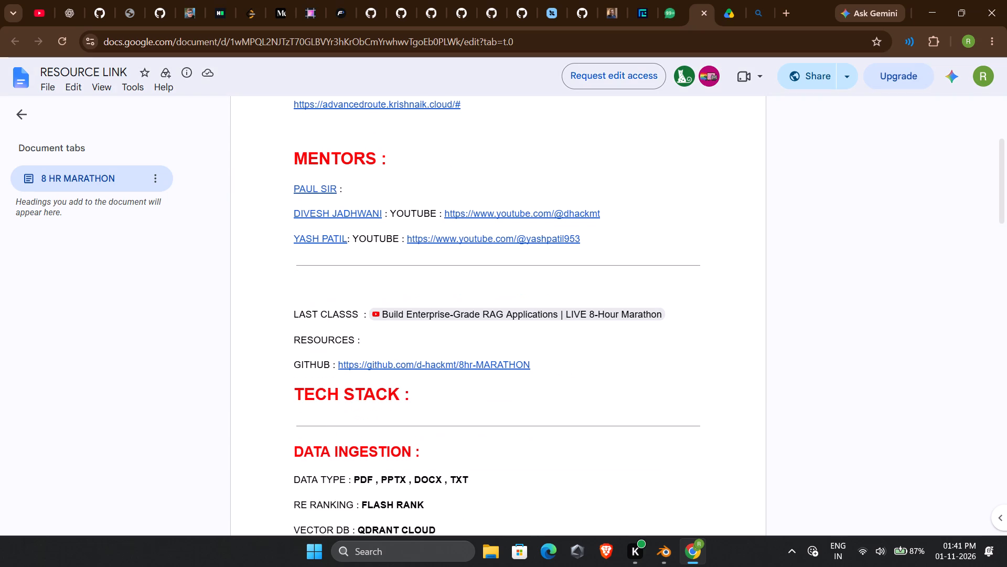
left_click(451, 366)
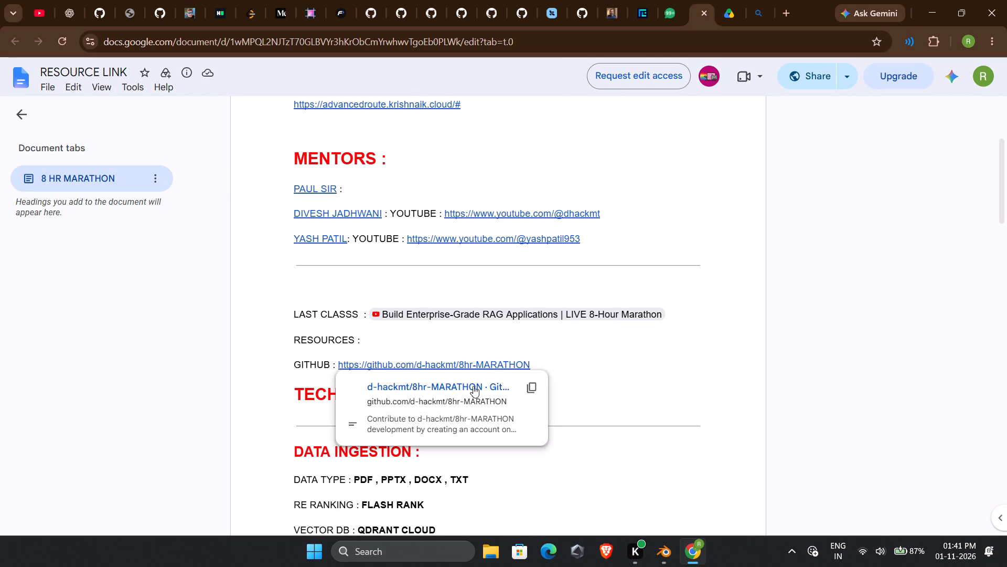
left_click(473, 386)
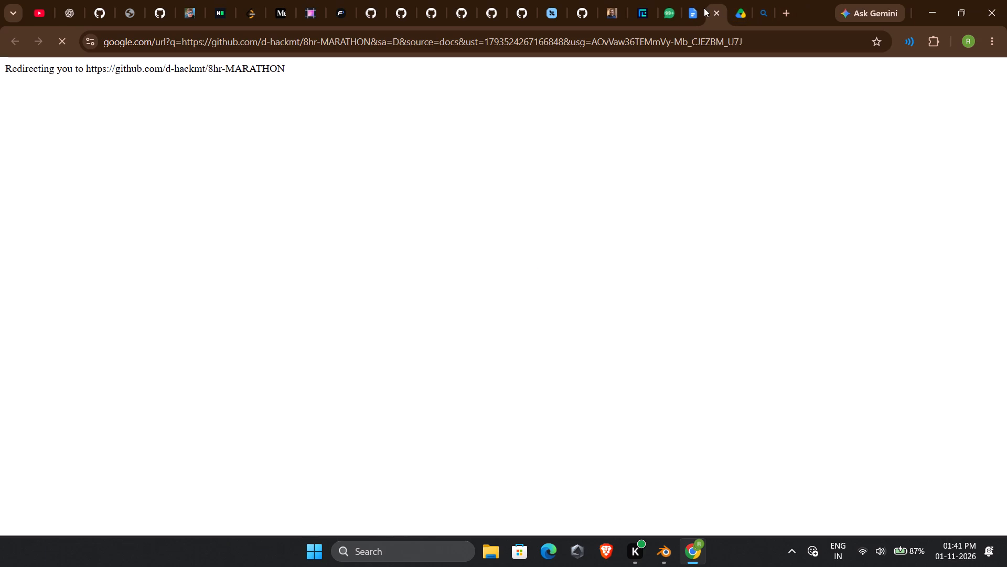
left_click(698, 8)
Copy the tldraw whiteboard link listed under Data Ingestion in the resource document.
scroll(449, 400, "down", 2)
scroll(449, 400, "up", 1)
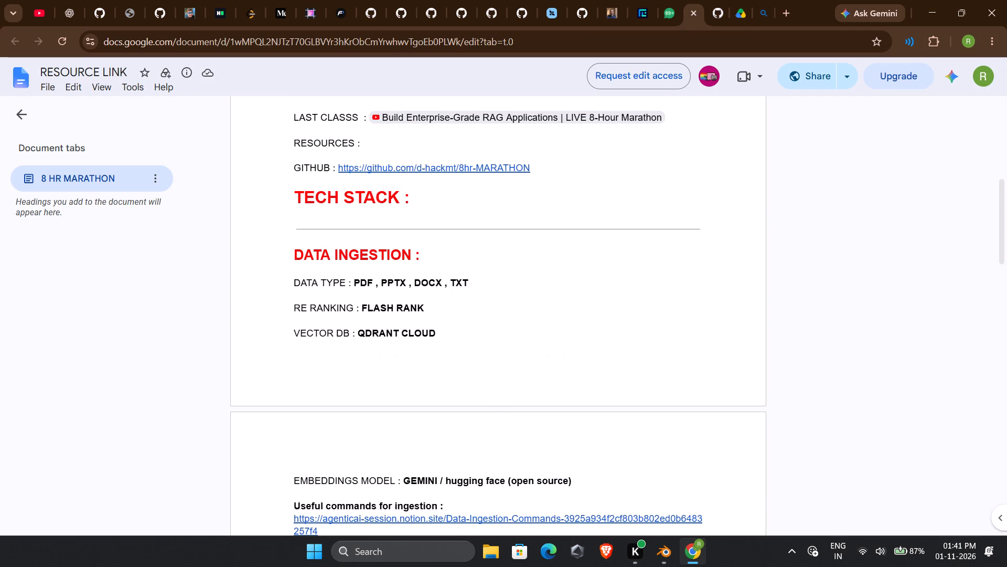
scroll(465, 298, "down", 1)
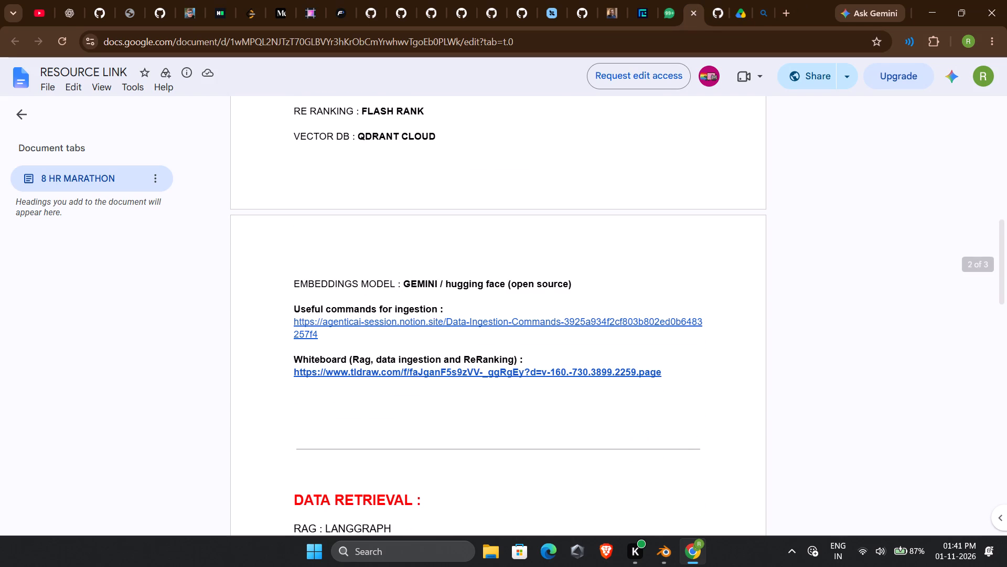
left_click_drag(447, 284, 493, 278)
left_click(513, 290)
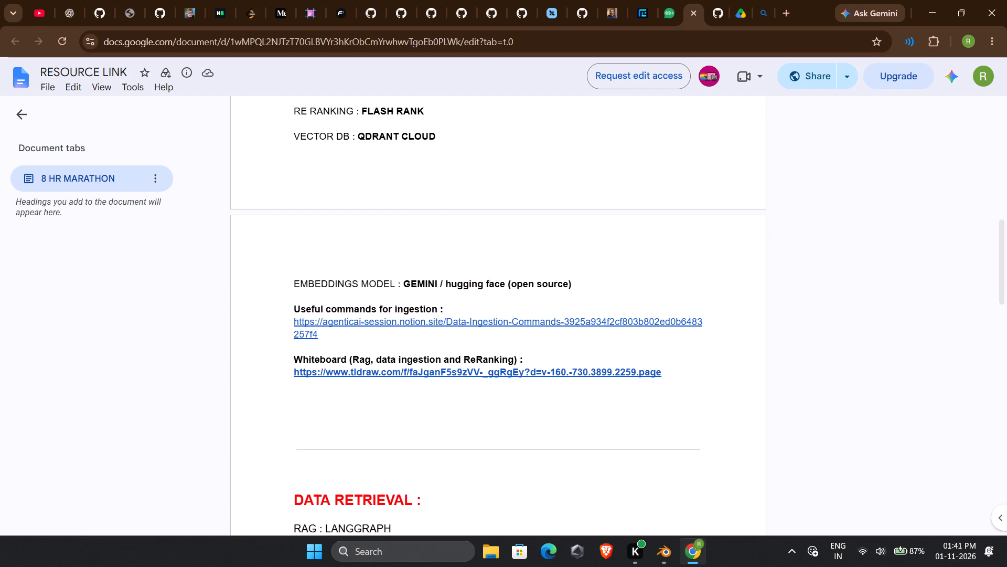
scroll(513, 290, "down", 1)
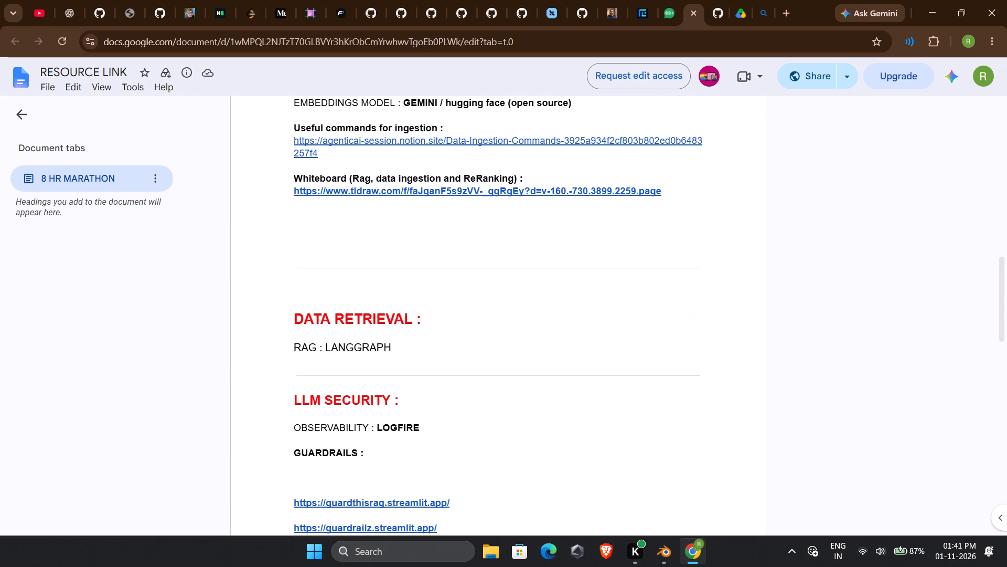
left_click(471, 174)
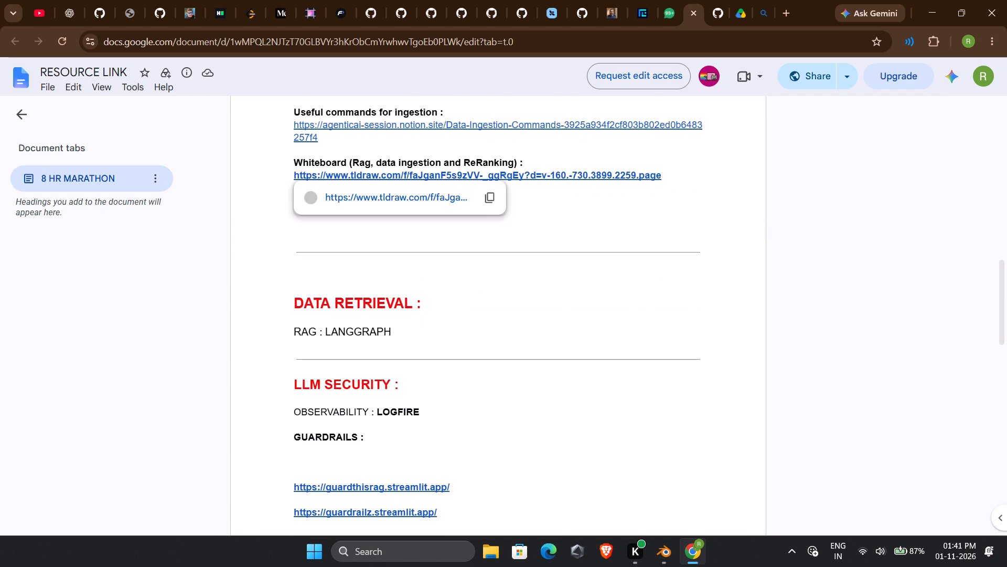
left_click(486, 198)
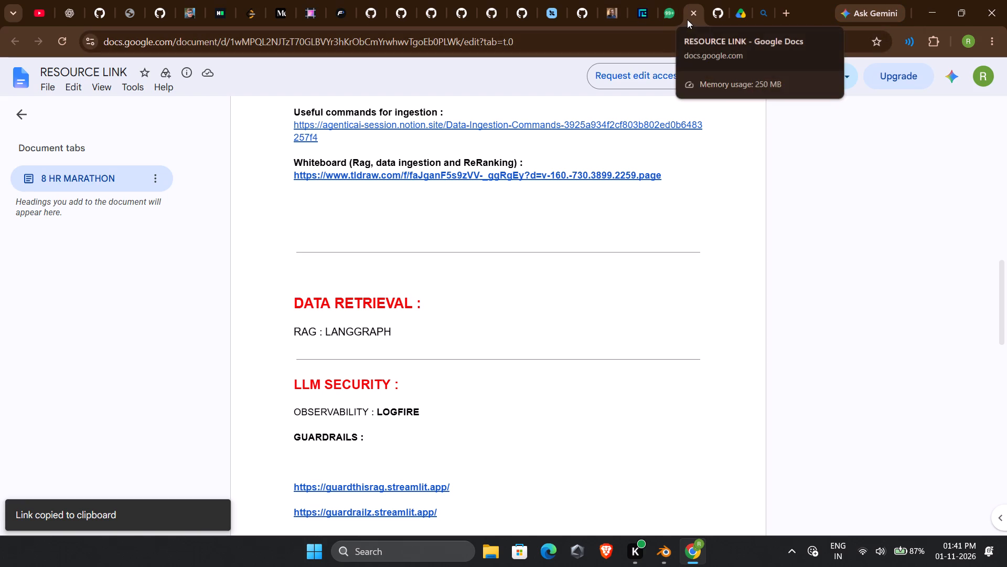
Move the RESOURCE LINK document out into its own browser window.
left_click_drag(686, 12, 620, 232)
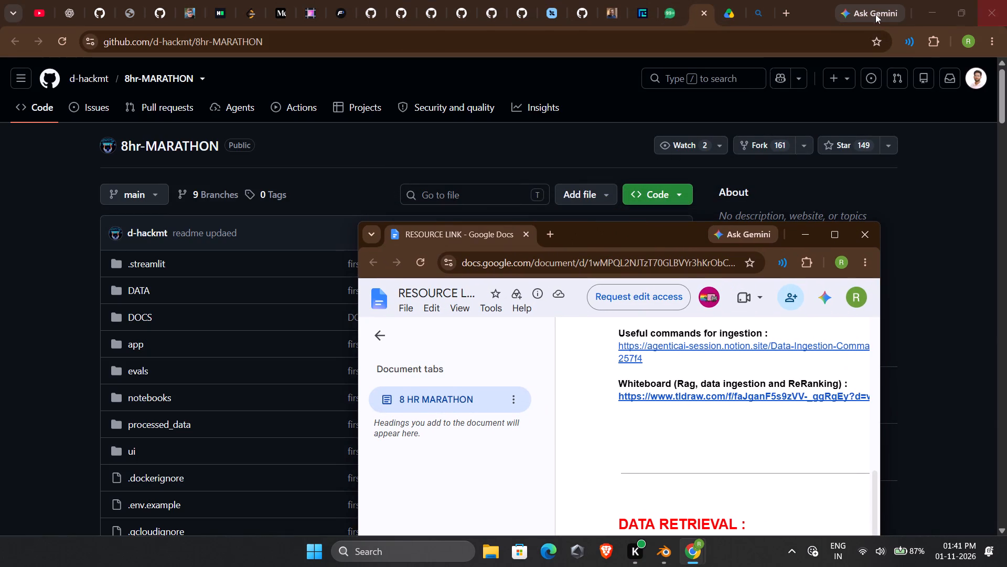
Close the Google Drive and Bing pages in the original browser window.
left_click(736, 1)
left_click(733, 18)
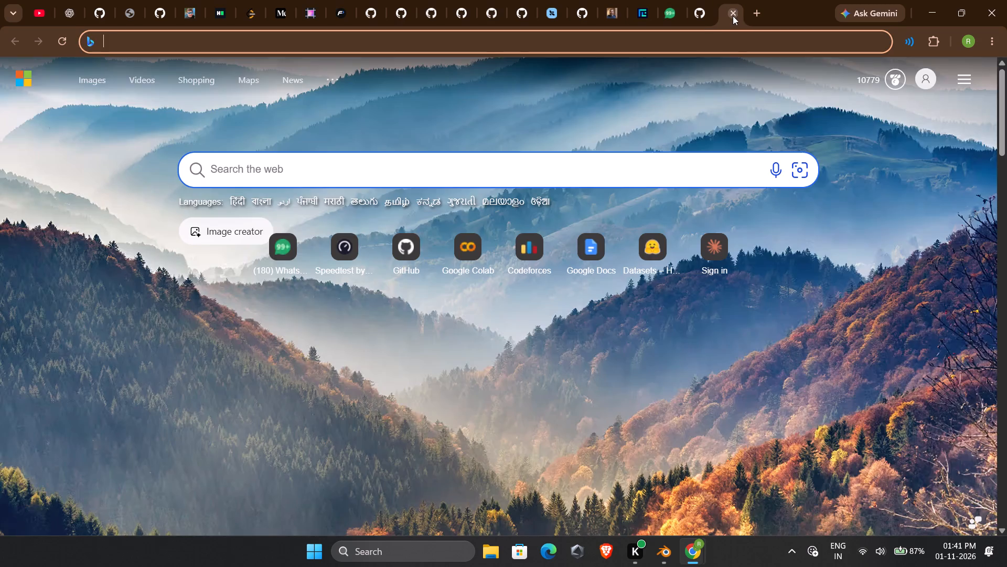
left_click(733, 16)
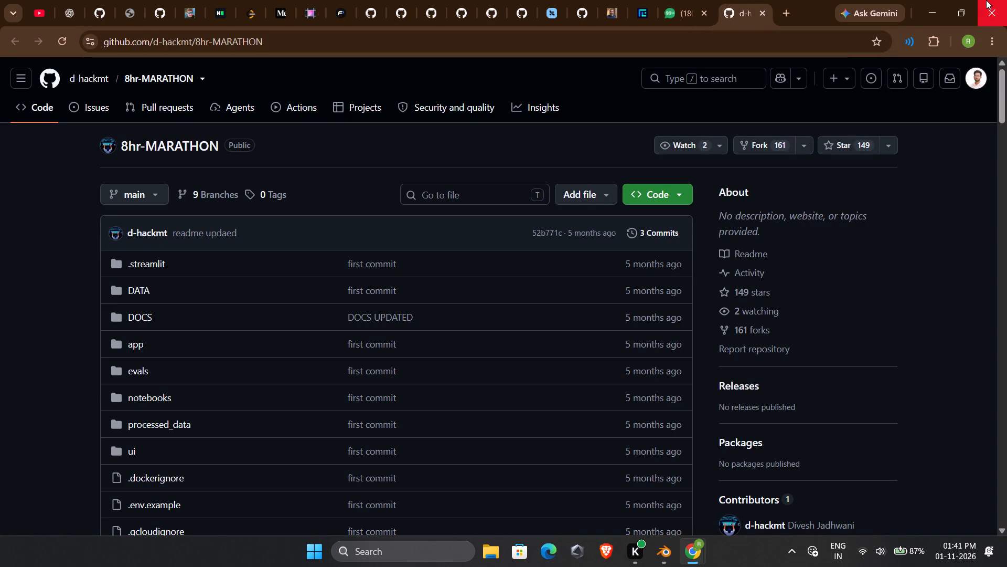
Minimise the original browser window and maximise the one holding the resource document.
left_click(927, 9)
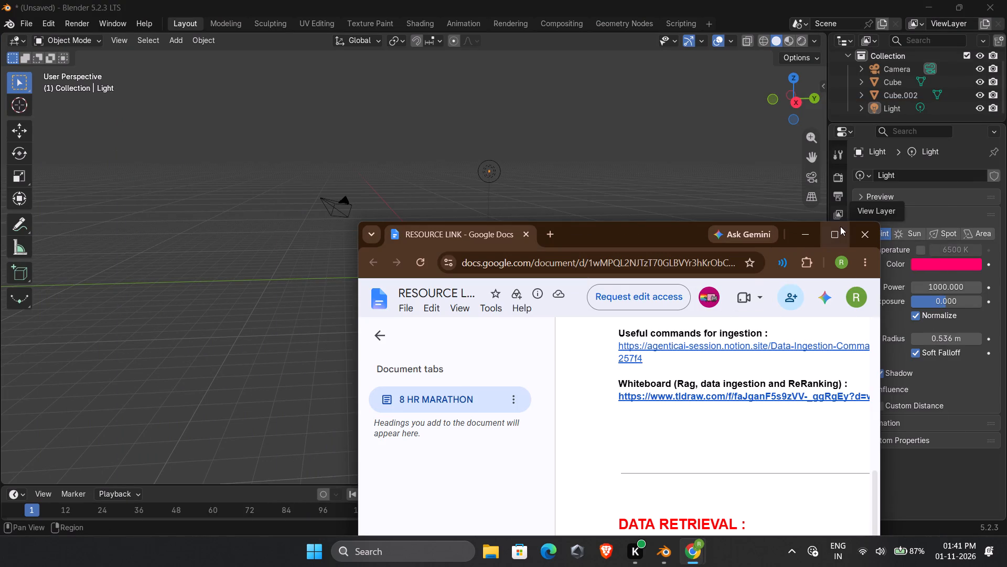
left_click(840, 226)
Open the document's d-hackmt/8hr-MARATHON GitHub link within the new window and return to the document.
scroll(495, 234, "up", 2)
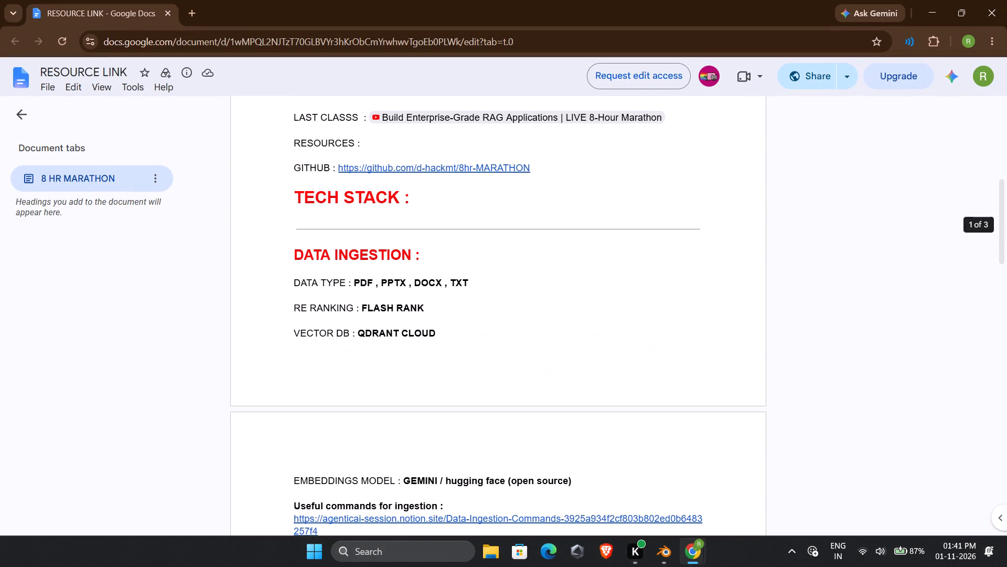
left_click(472, 169)
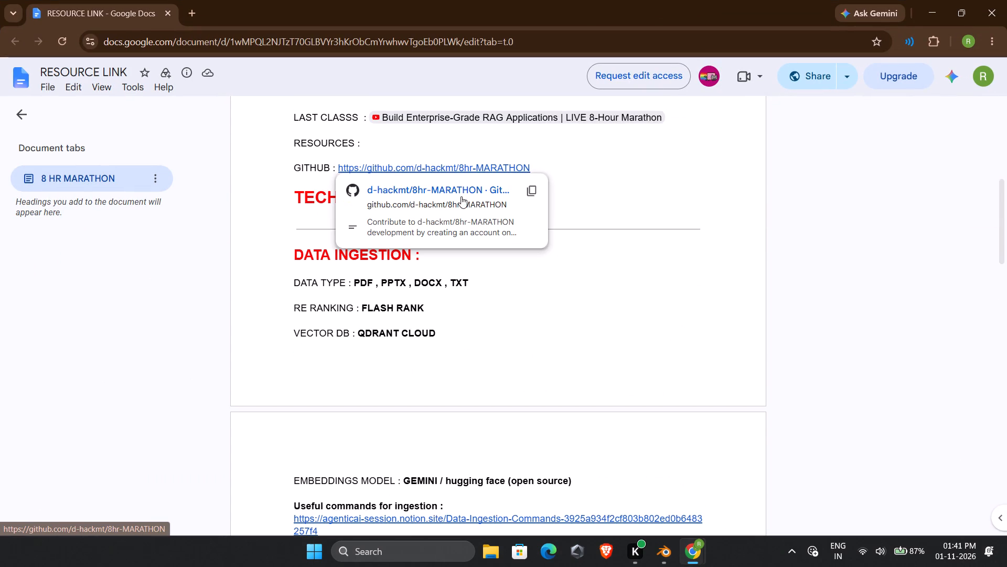
left_click(456, 191)
left_click(59, 0)
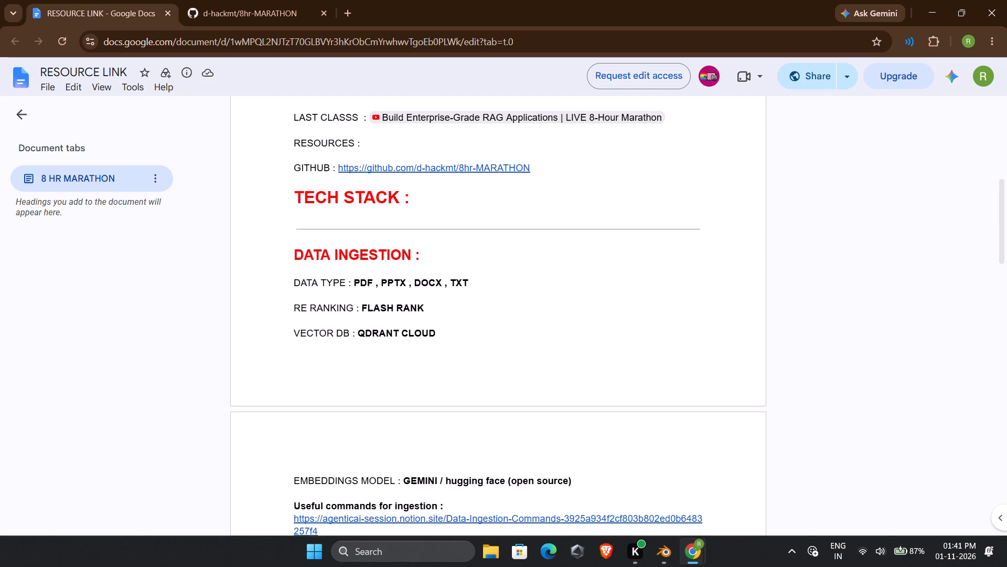
Open the tldraw whiteboard link for RAG, data ingestion and reranking, and return to the document.
scroll(483, 413, "down", 2)
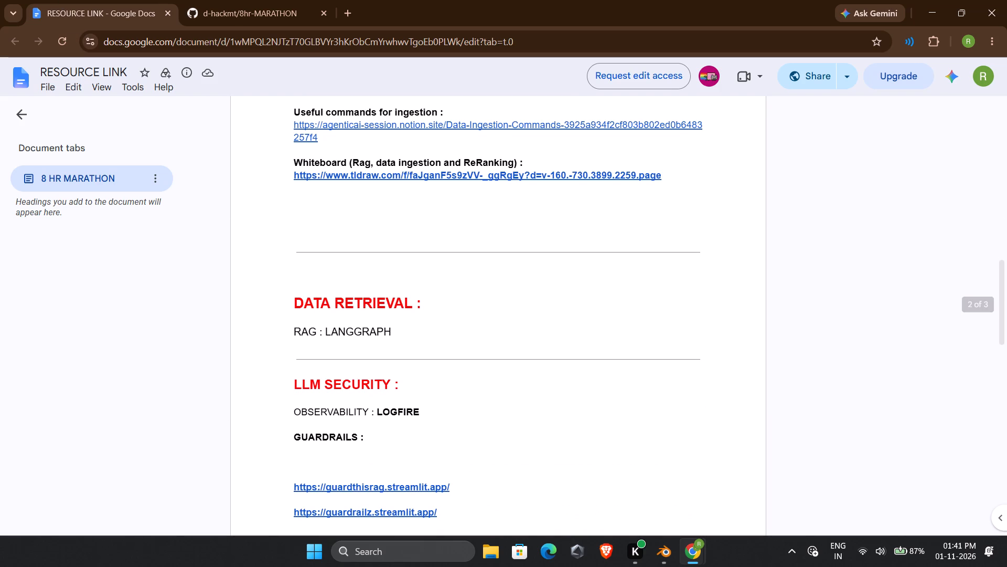
left_click(437, 180)
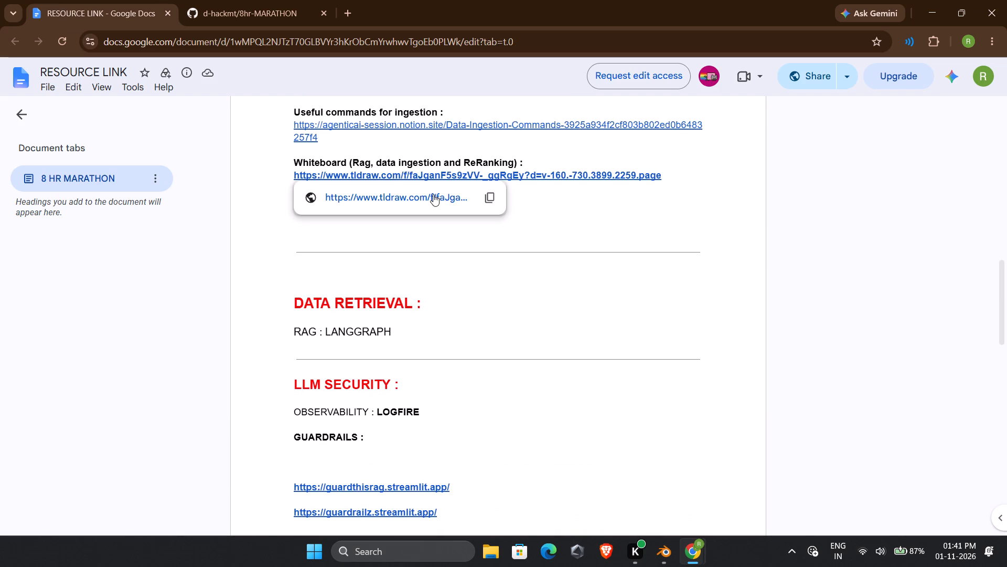
left_click(433, 194)
left_click(95, 0)
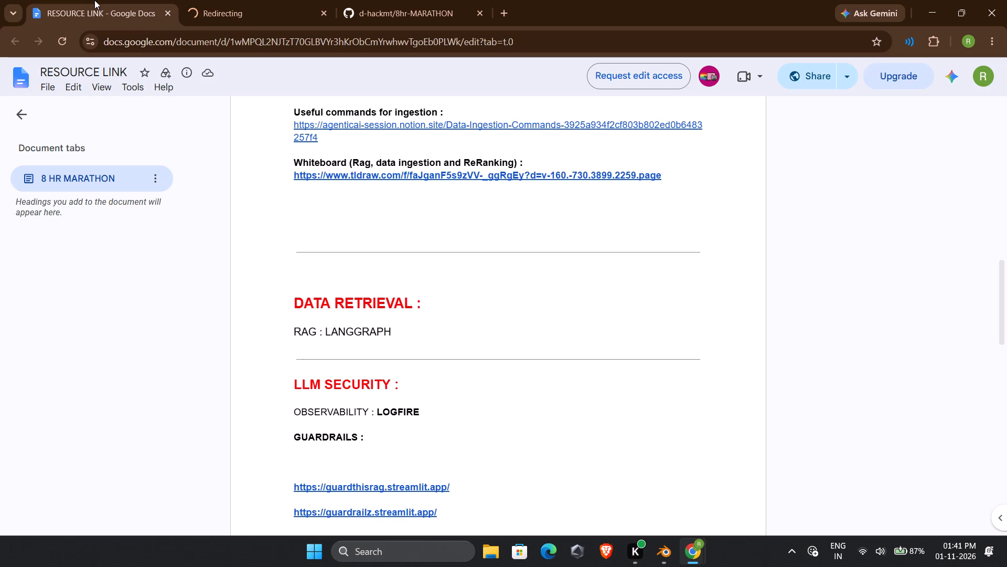
Open the guardthisrag.streamlit.app link under Guardrails in the LLM Security section and return to the document.
scroll(723, 423, "down", 1)
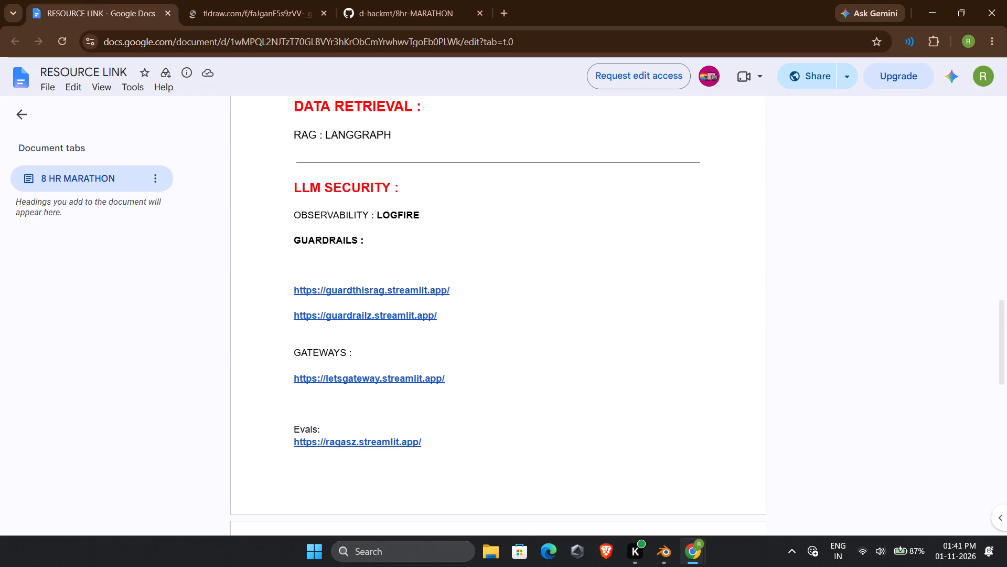
left_click(420, 293)
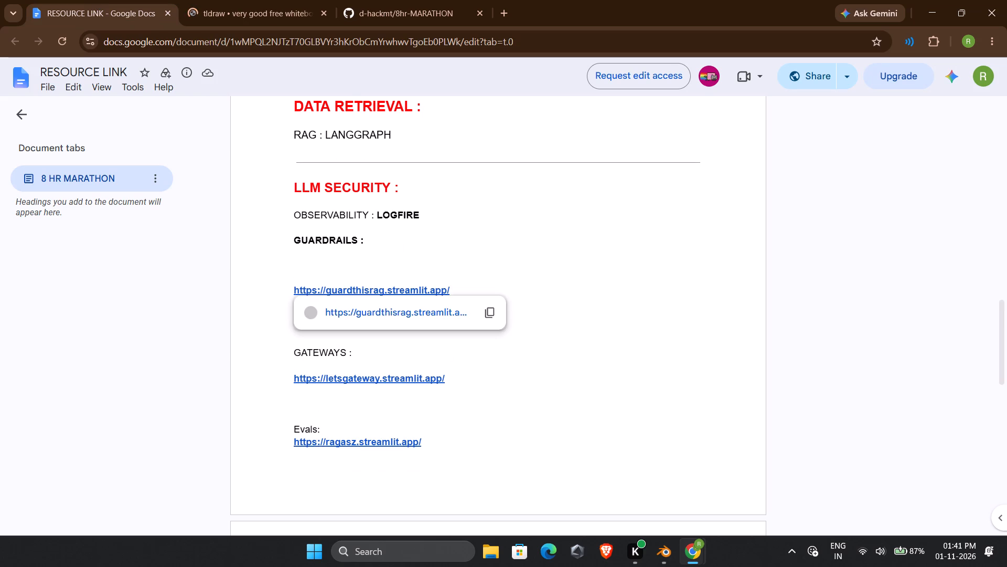
left_click(417, 310)
left_click(138, 0)
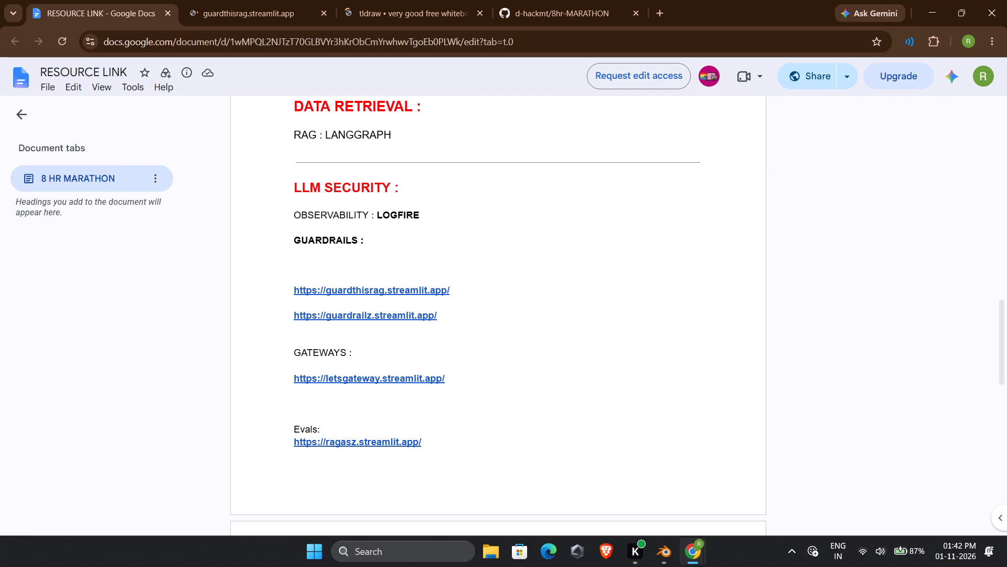
Look through the rest of the resource document, past the AWS Deployment section to its end.
double_click(581, 269)
scroll(398, 429, "down", 1)
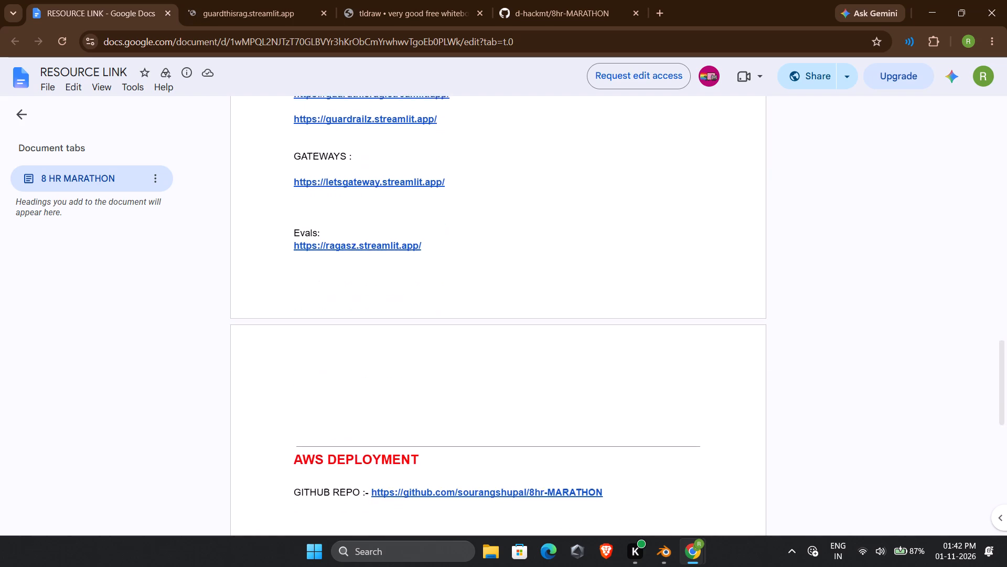
scroll(372, 406, "down", 1)
scroll(407, 320, "down", 2)
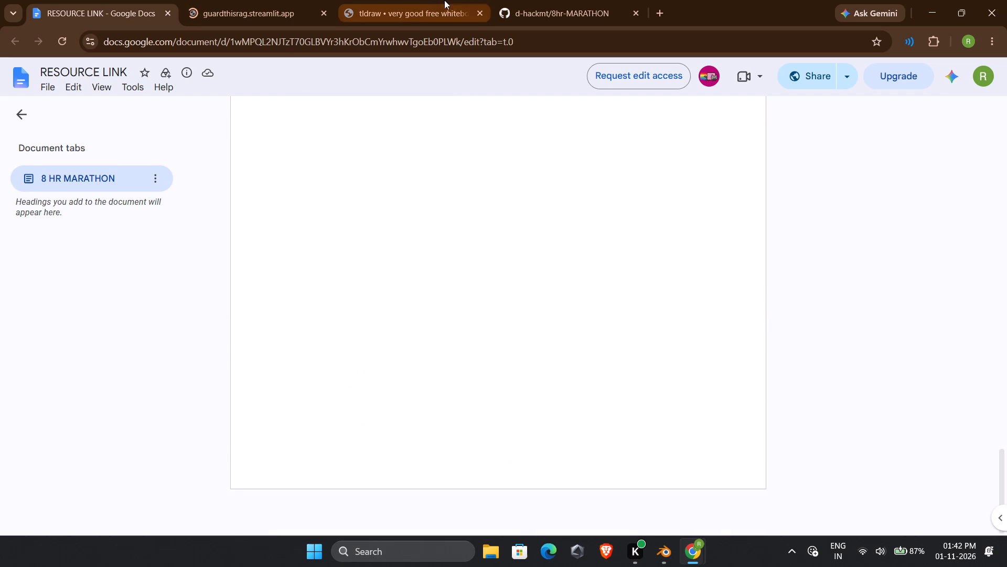
Check the loading of the tldraw whiteboard and the guardthisrag Streamlit page.
left_click(432, 0)
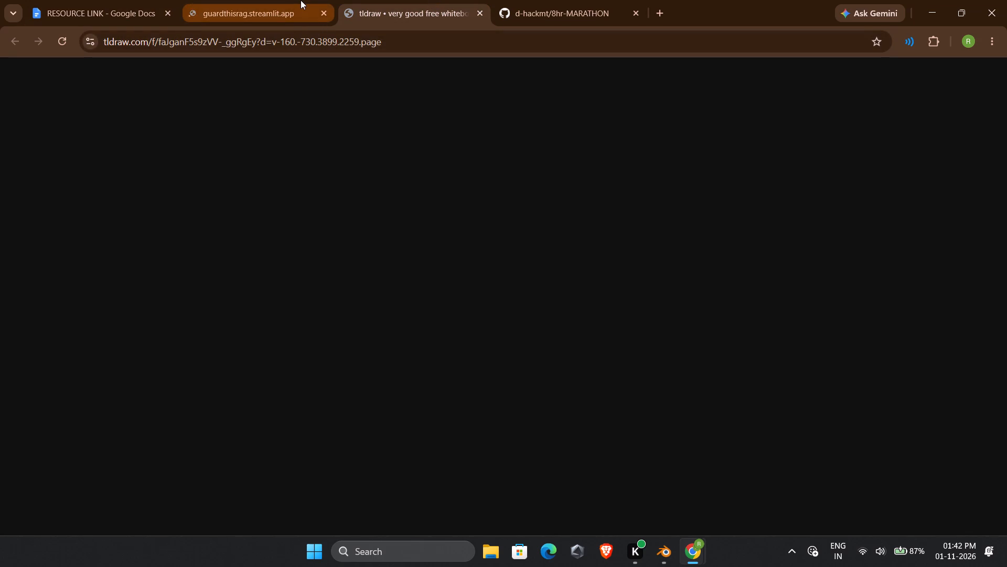
left_click(241, 16)
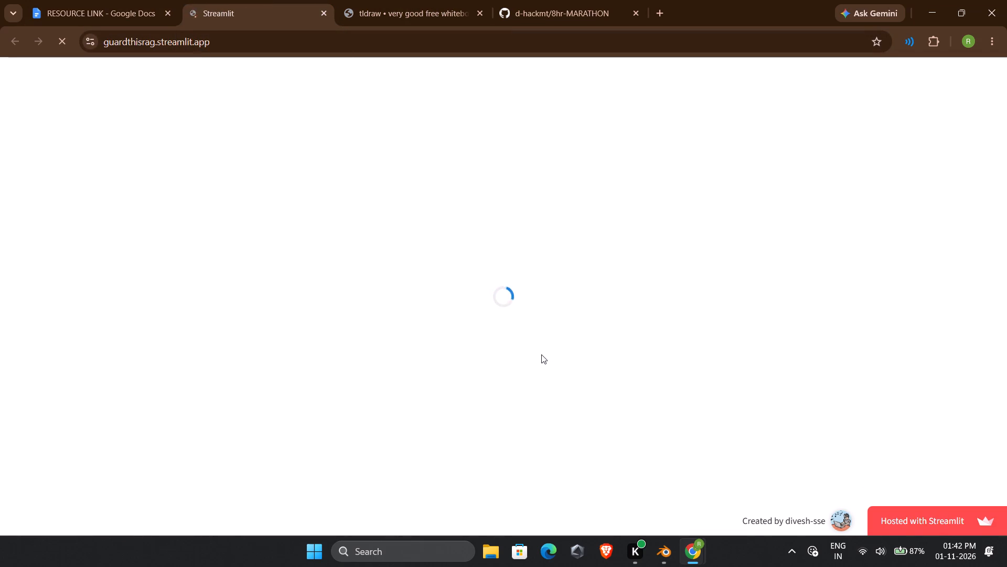
left_click(378, 0)
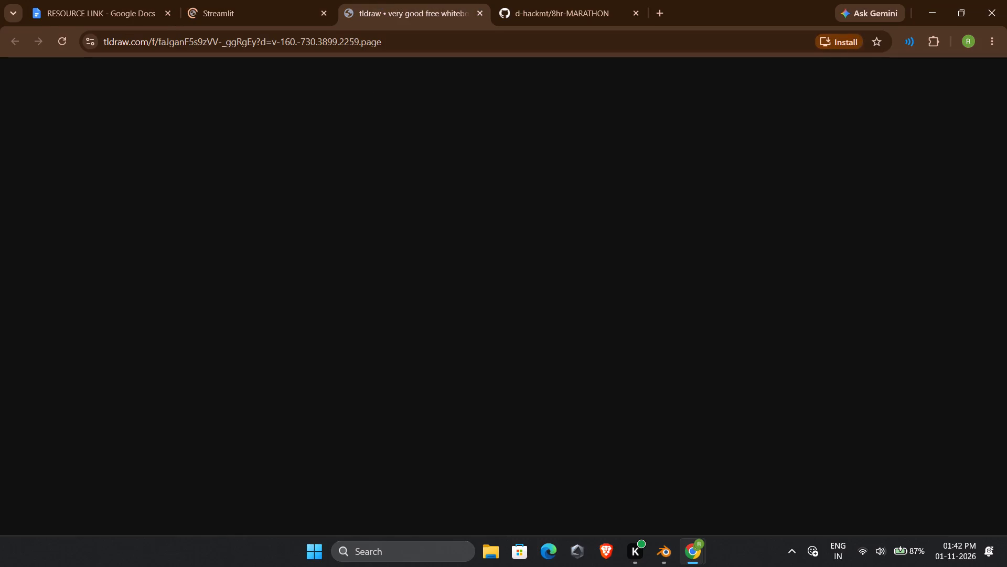
Examine the HR Policy Assistant demo's sidebar, from the Groq API key field to the model choices and pipeline.
left_click(226, 0)
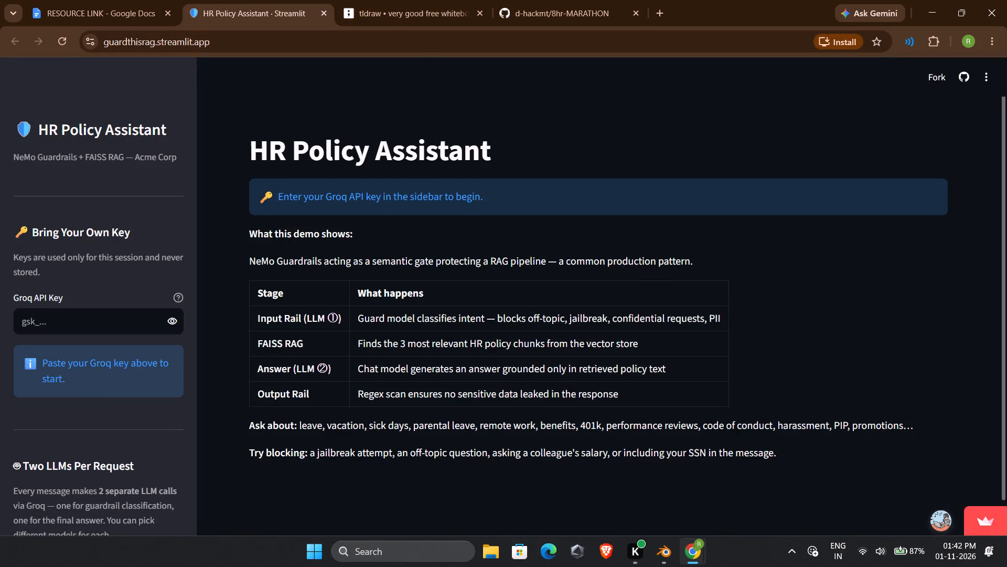
left_click(57, 320)
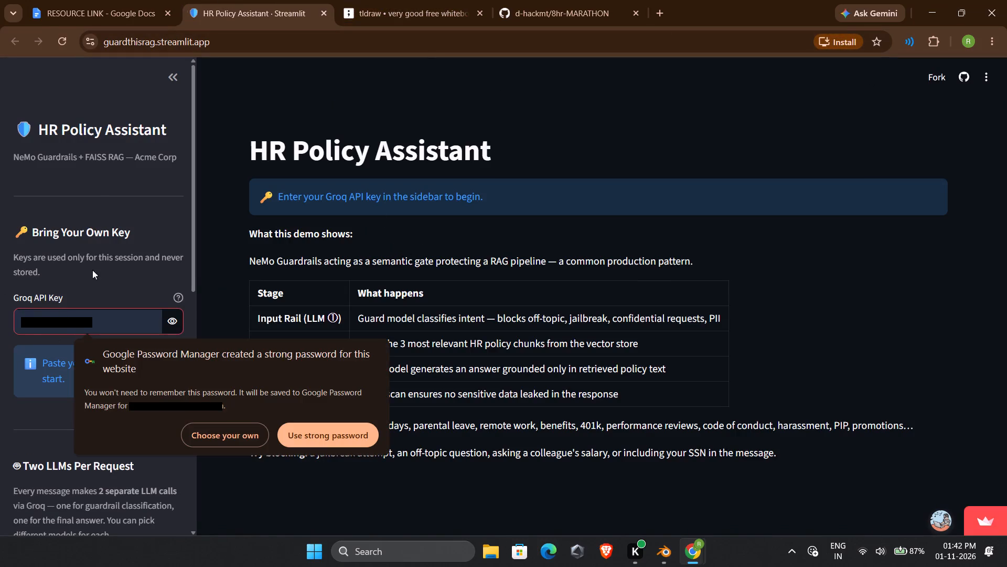
left_click(93, 190)
scroll(94, 192, "down", 1)
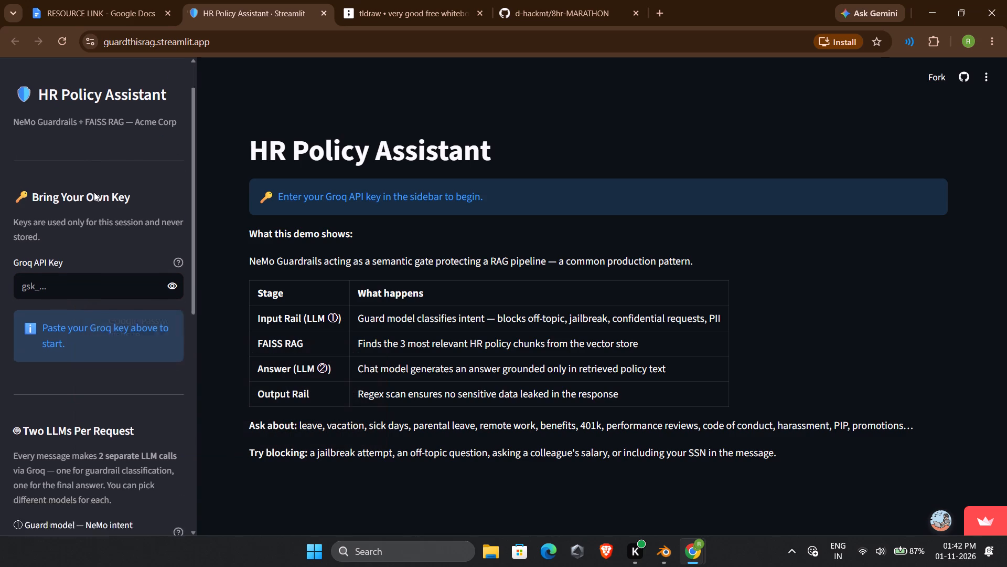
scroll(94, 192, "down", 3)
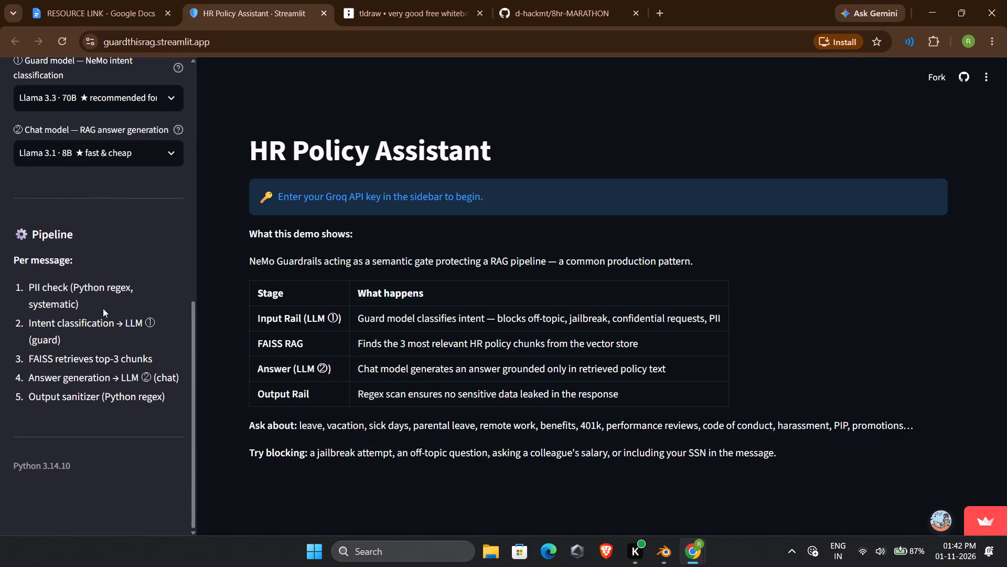
Switch to the tldraw whiteboard and try to bring its contents into view.
left_click(367, 0)
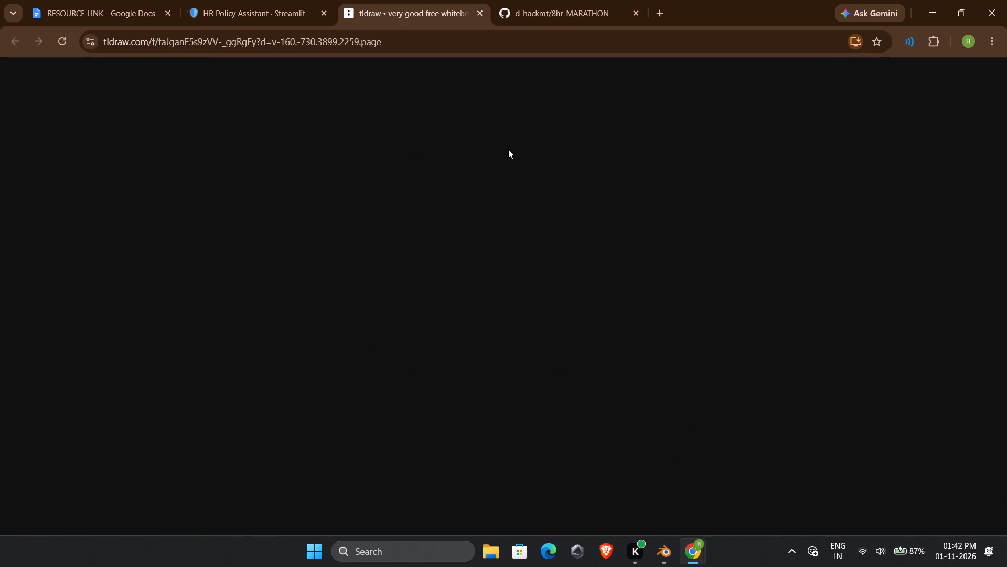
scroll(537, 190, "down", 6)
scroll(537, 190, "up", 5)
scroll(537, 190, "down", 4)
scroll(537, 190, "up", 3)
scroll(536, 191, "down", 3)
scroll(534, 190, "up", 2)
scroll(534, 190, "down", 2)
scroll(533, 188, "up", 1)
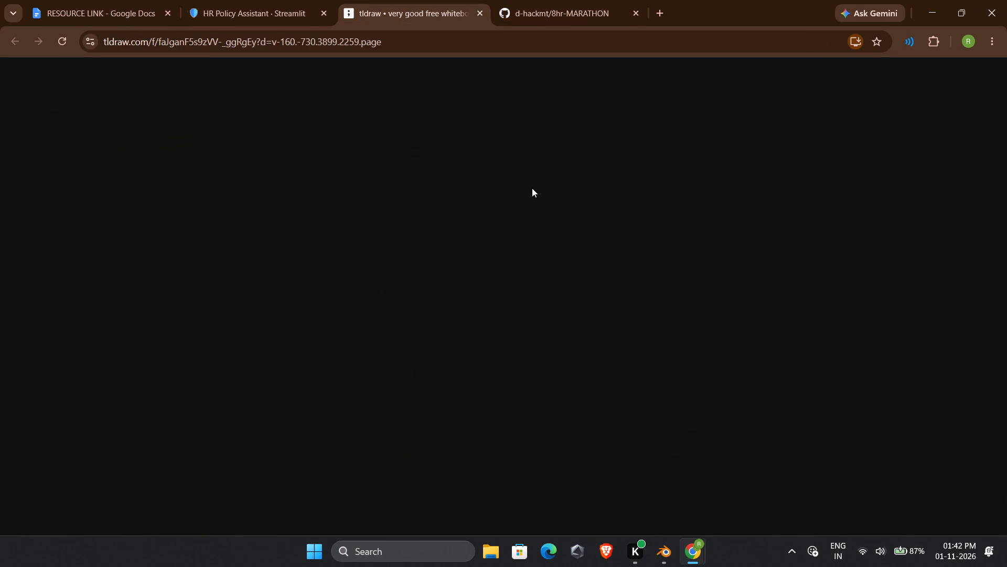
scroll(532, 188, "up", 1)
scroll(532, 188, "down", 2)
scroll(532, 176, "up", 3)
scroll(529, 174, "down", 3)
double_click(528, 212)
left_click_drag(531, 210, 530, 205)
left_click(528, 177)
Switch to the 8hr-MARATHON GitHub repository and read through its file list and README to the Documentation Index.
left_click(555, 0)
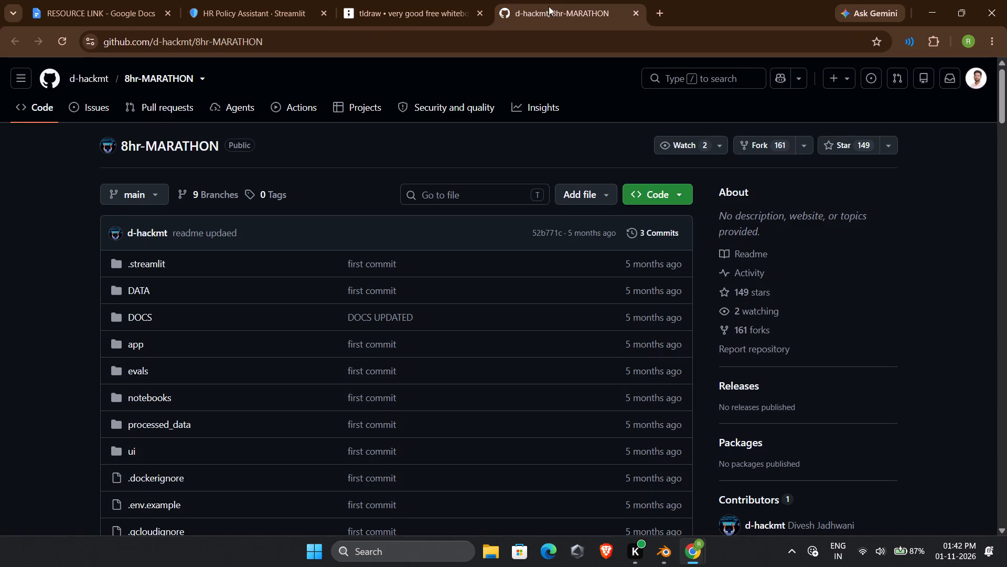
scroll(450, 265, "down", 4)
scroll(450, 271, "up", 2)
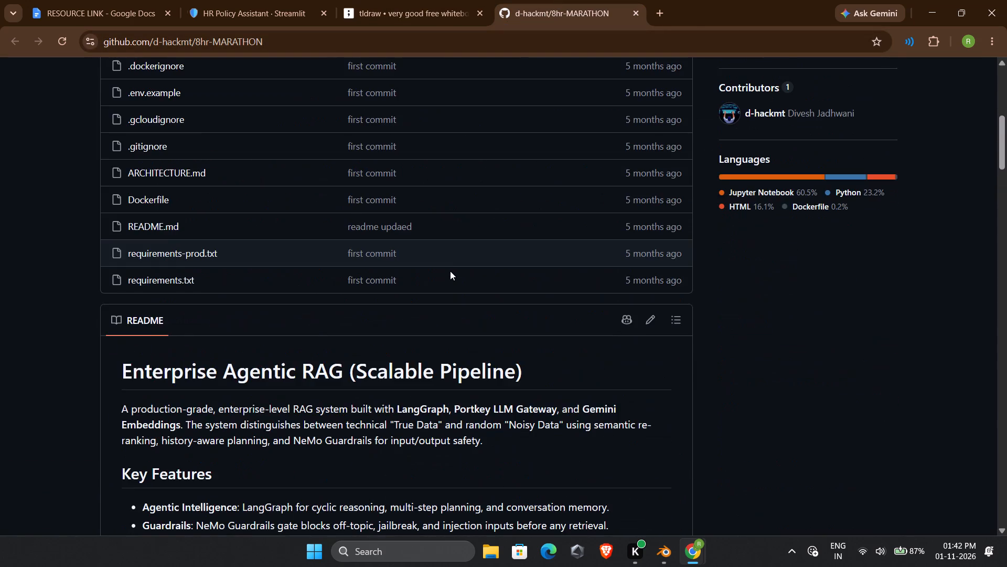
scroll(450, 271, "down", 1)
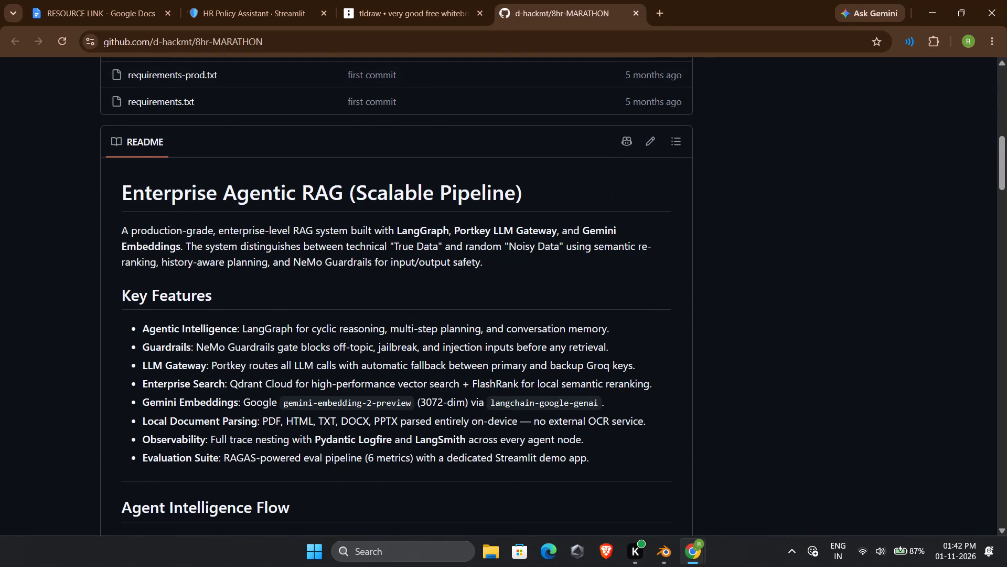
scroll(437, 266, "down", 5)
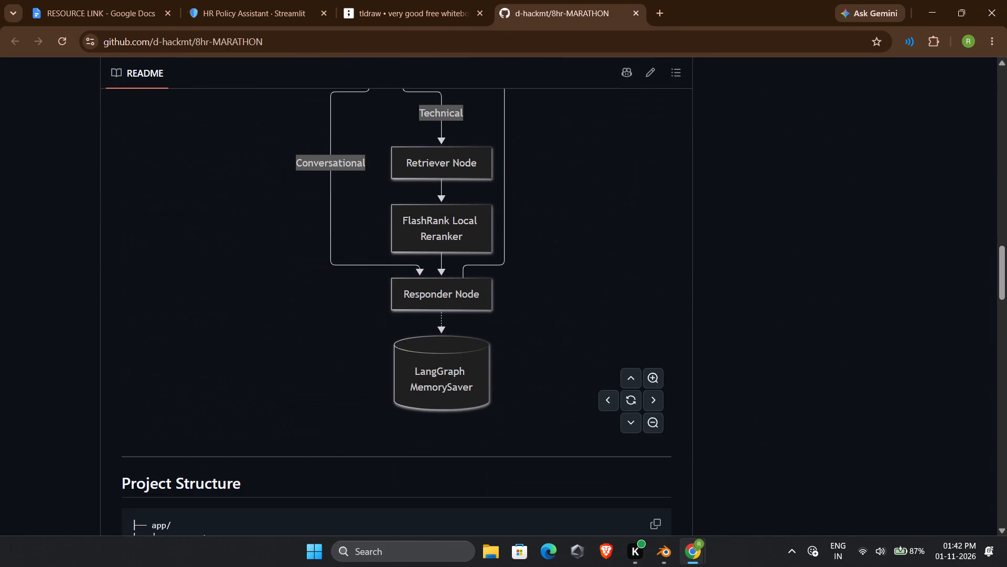
scroll(437, 266, "down", 3)
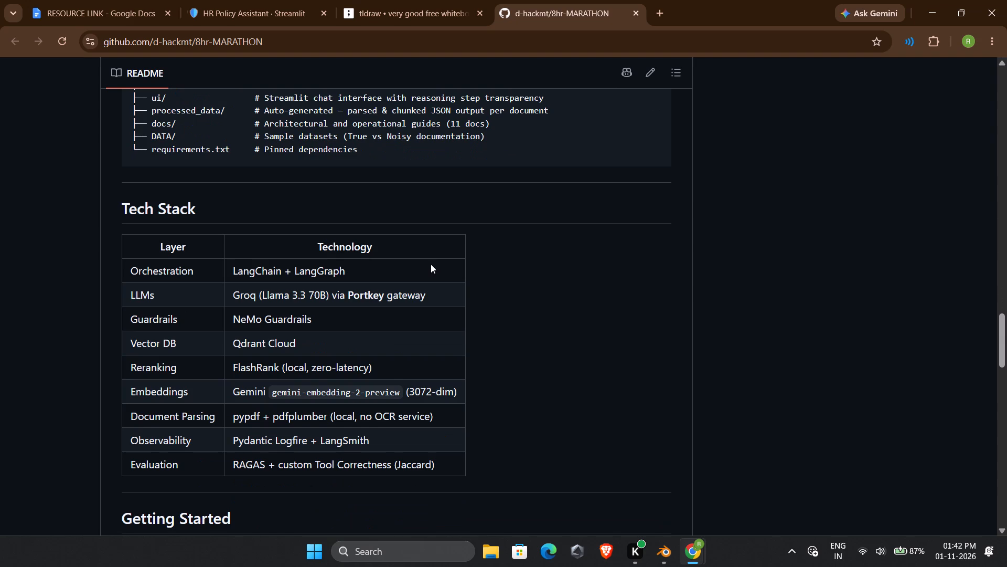
scroll(431, 264, "down", 1)
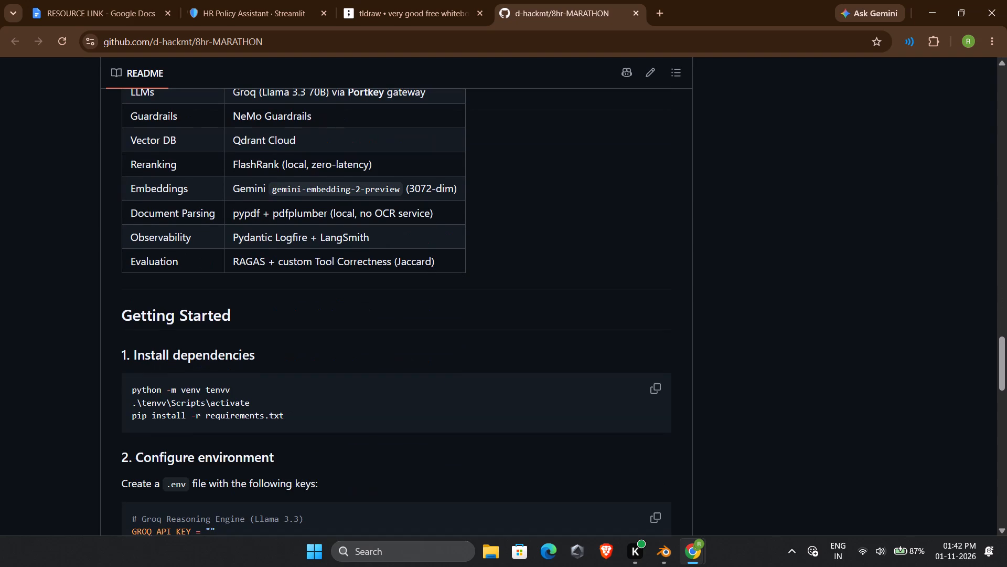
scroll(431, 264, "down", 4)
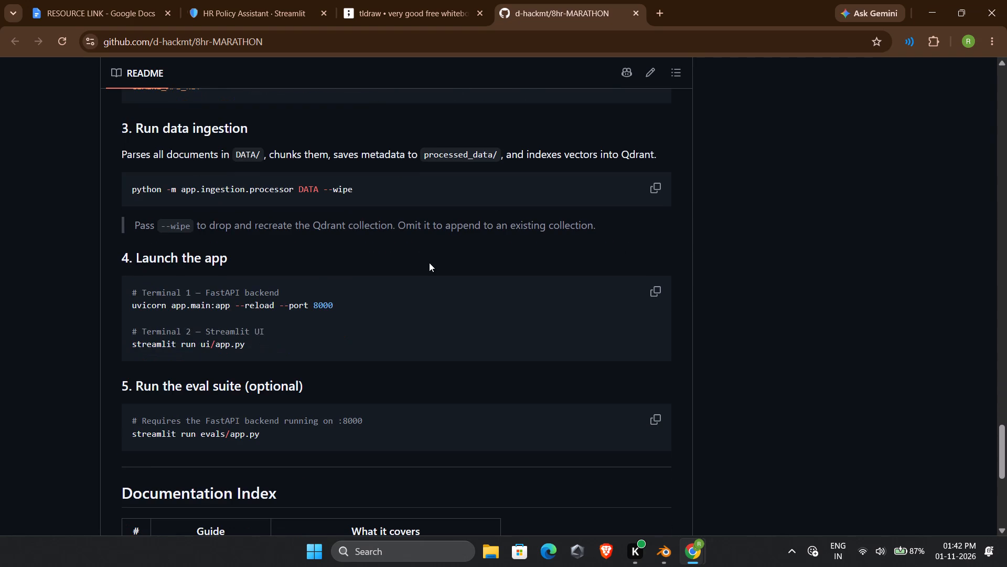
scroll(428, 262, "down", 2)
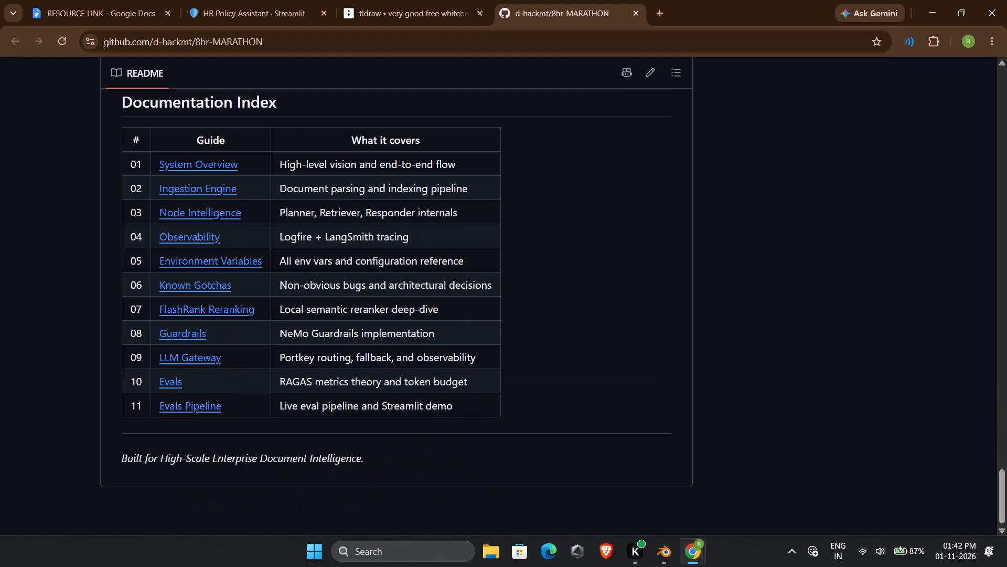
scroll(426, 261, "down", 6)
Return to the tldraw whiteboard and examine the diagrams from "Data ingestion in our project" down to the ReRanking section.
left_click(419, 0)
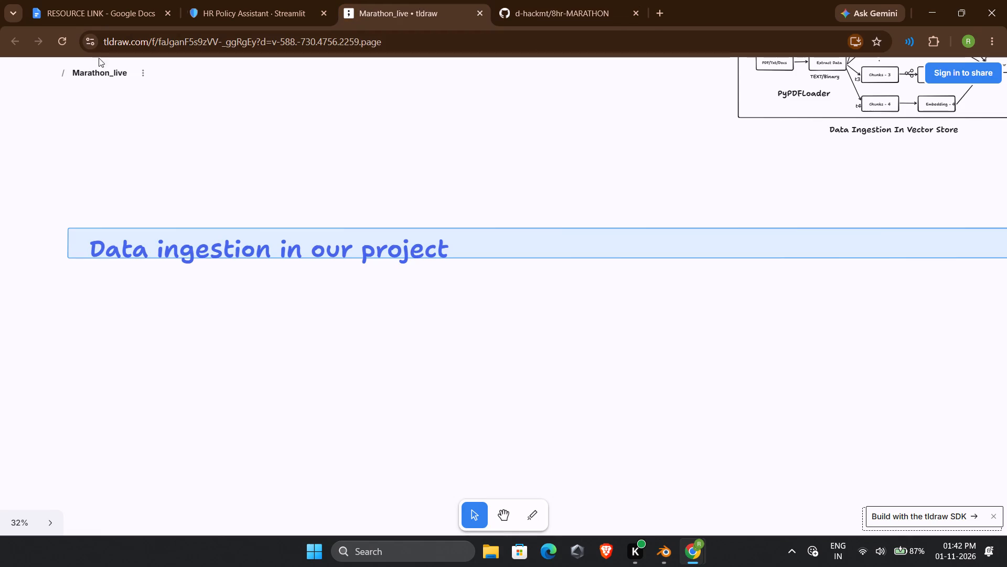
left_click(256, 0)
left_click(409, 0)
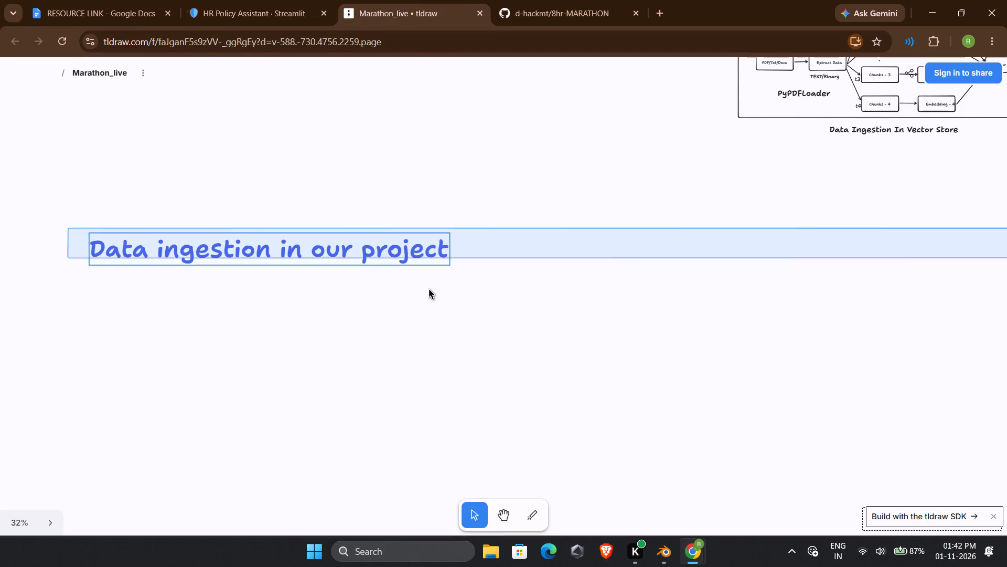
scroll(428, 298, "down", 3)
scroll(424, 297, "up", 3)
scroll(416, 286, "down", 2)
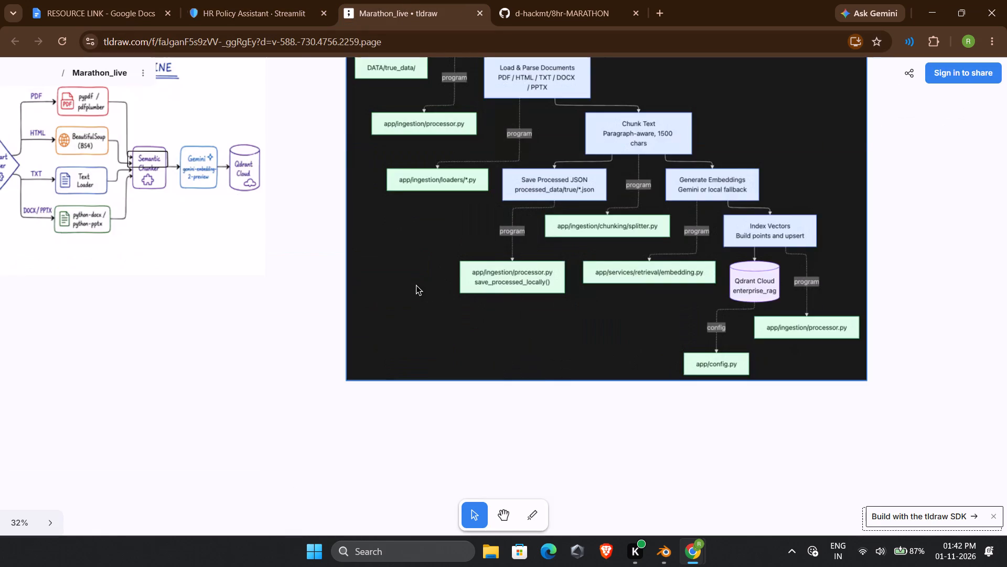
scroll(416, 285, "up", 1)
left_click(423, 291)
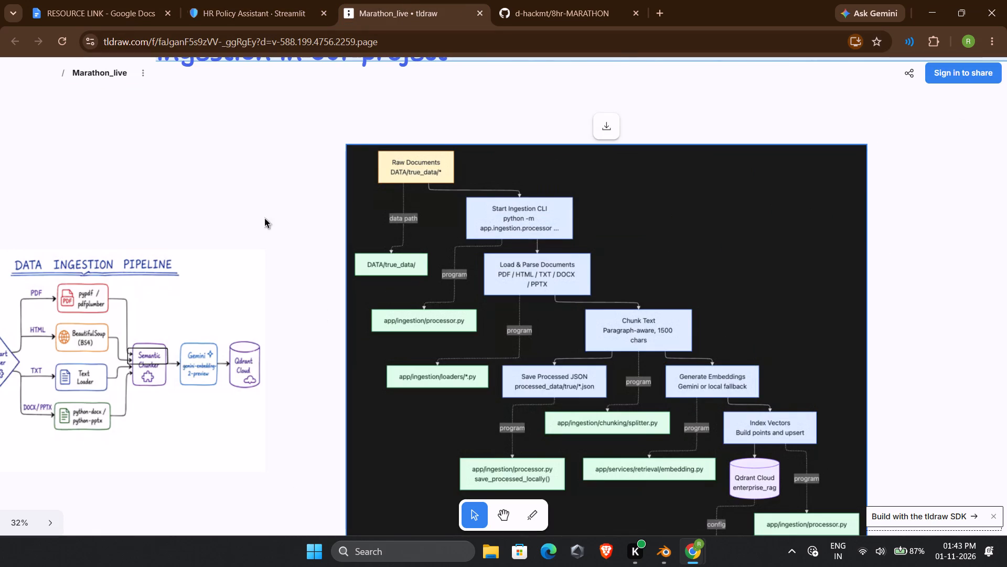
scroll(209, 151, "down", 2)
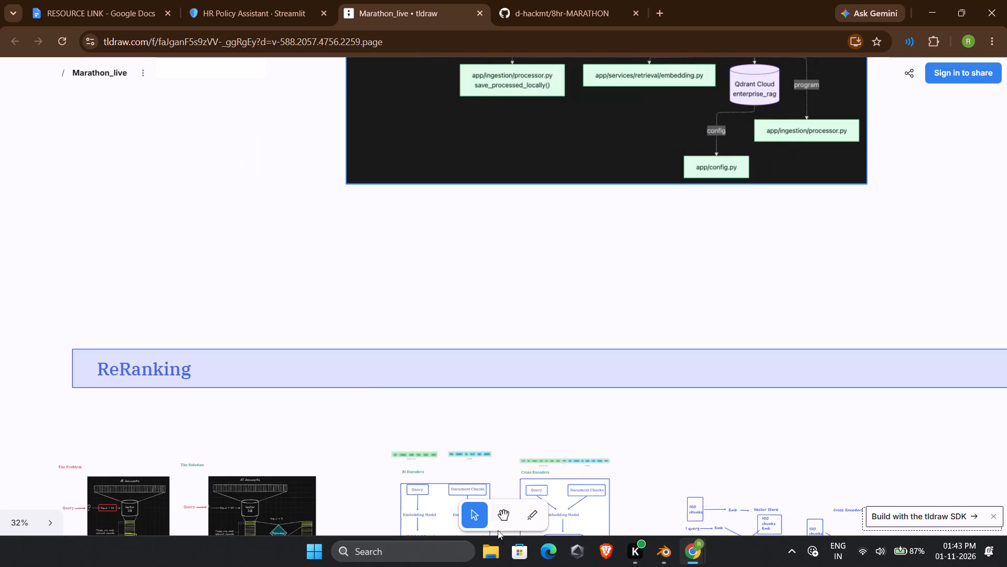
Survey the whole whiteboard with the Hand tool at 5% zoom, and examine its Understanding RAG section at 25%.
left_click(494, 514)
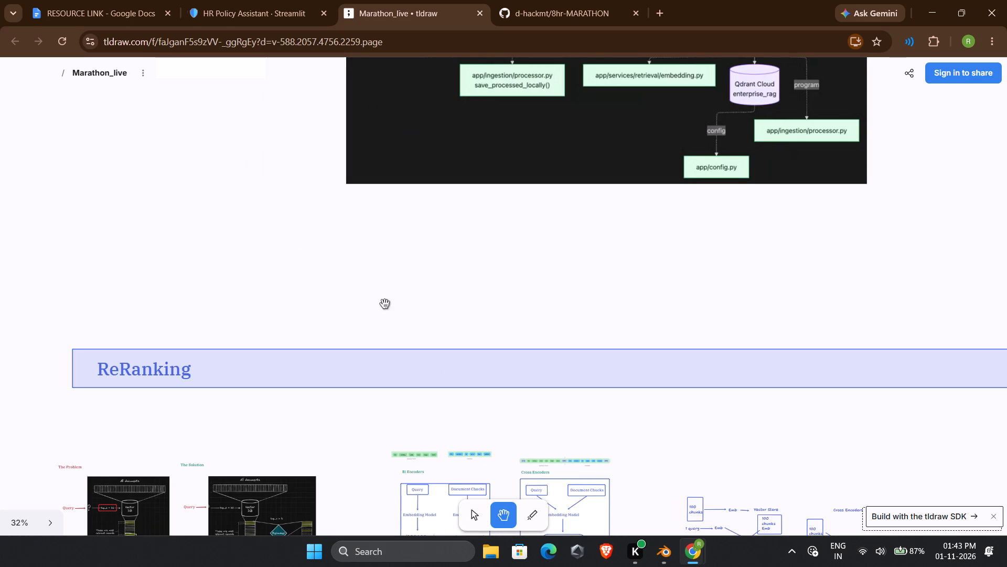
left_click(51, 515)
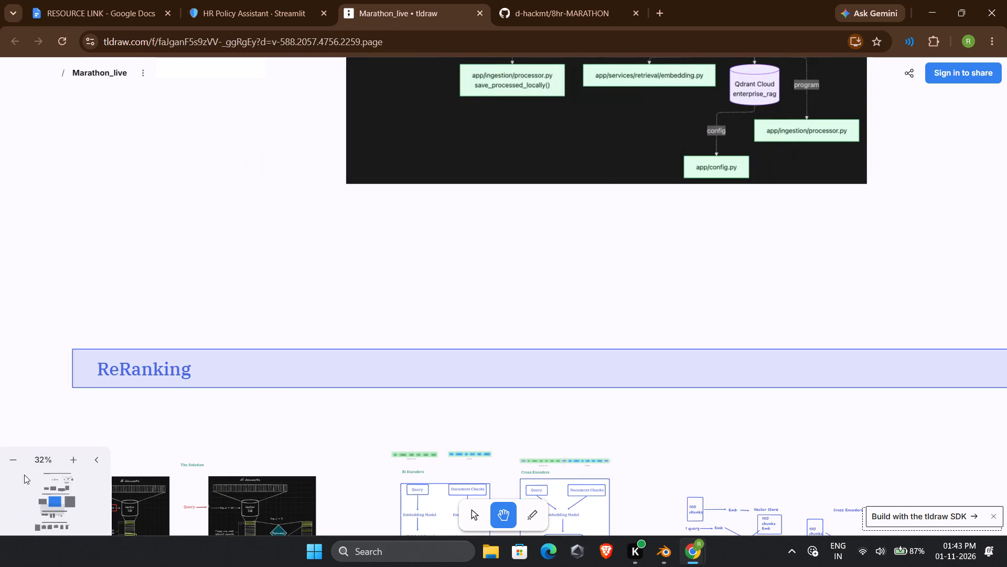
triple_click(16, 456)
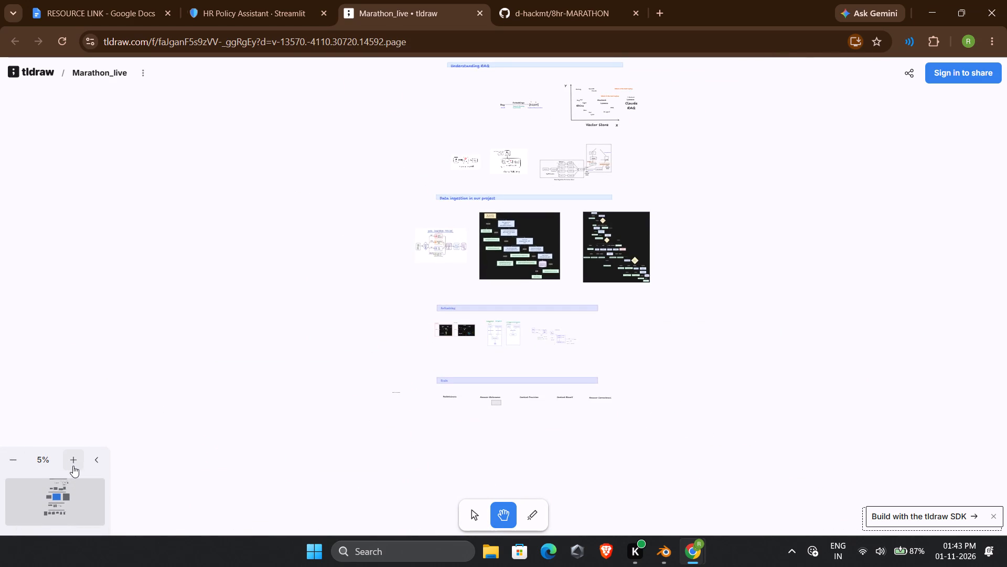
left_click(73, 466)
left_click(73, 466)
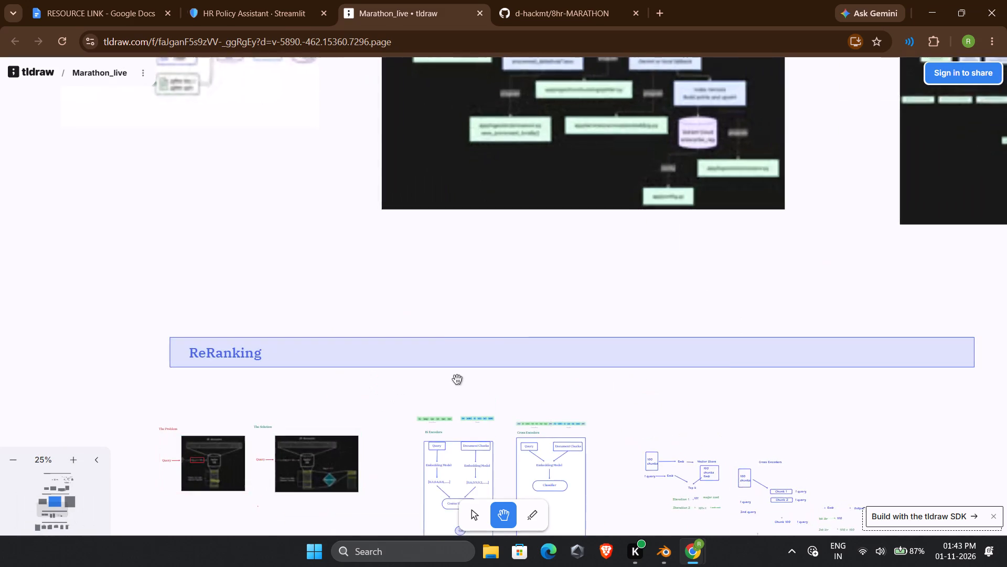
scroll(457, 377, "up", 5)
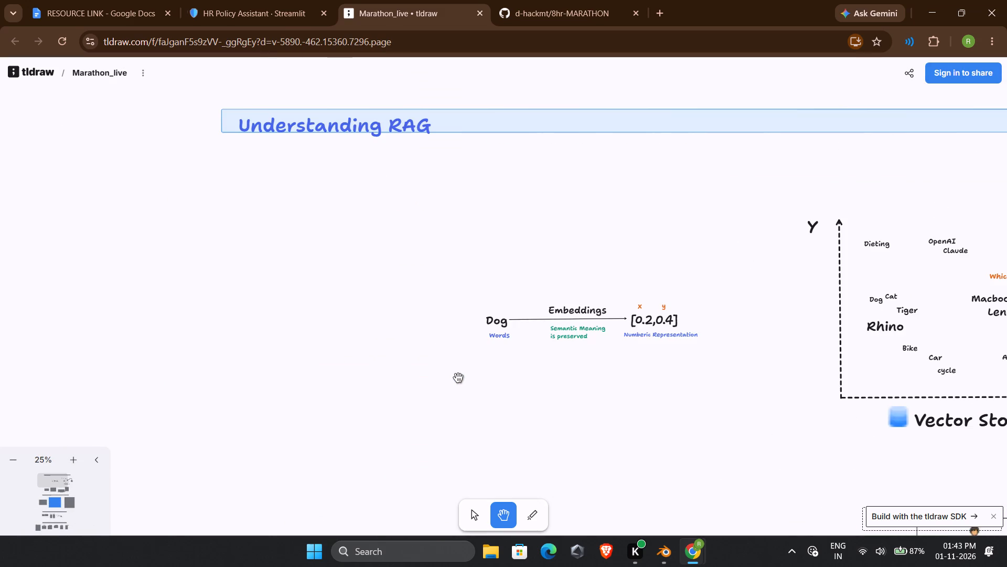
scroll(457, 377, "up", 6)
scroll(455, 374, "down", 4)
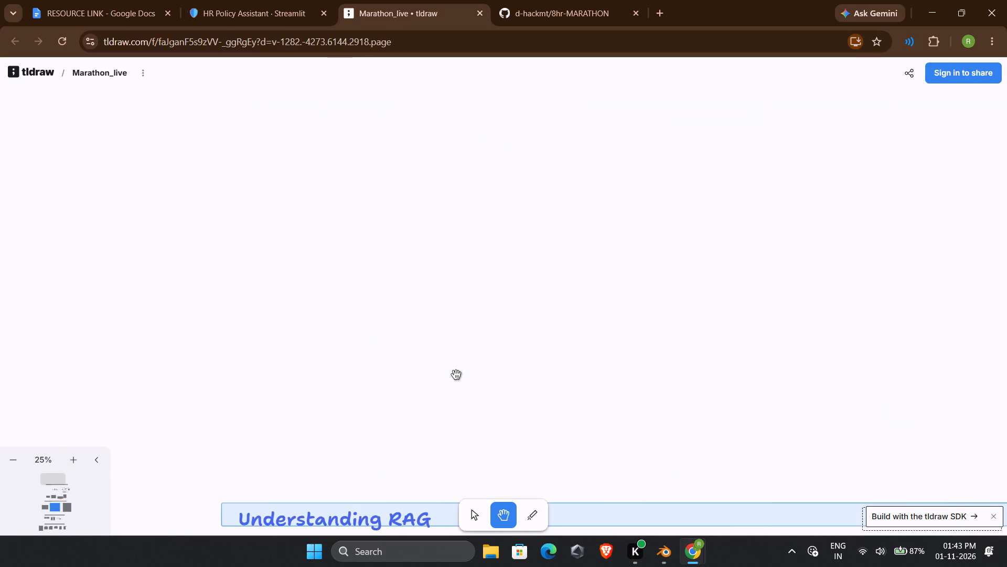
scroll(455, 374, "down", 3)
scroll(455, 374, "up", 1)
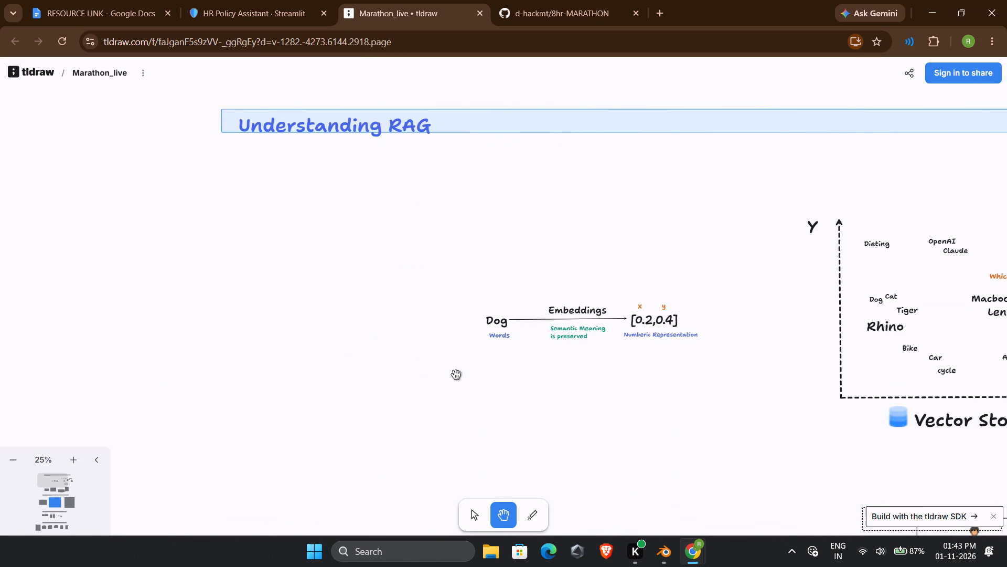
Recheck the GitHub README's Documentation Index and return to the Marathon_live whiteboard.
left_click(564, 0)
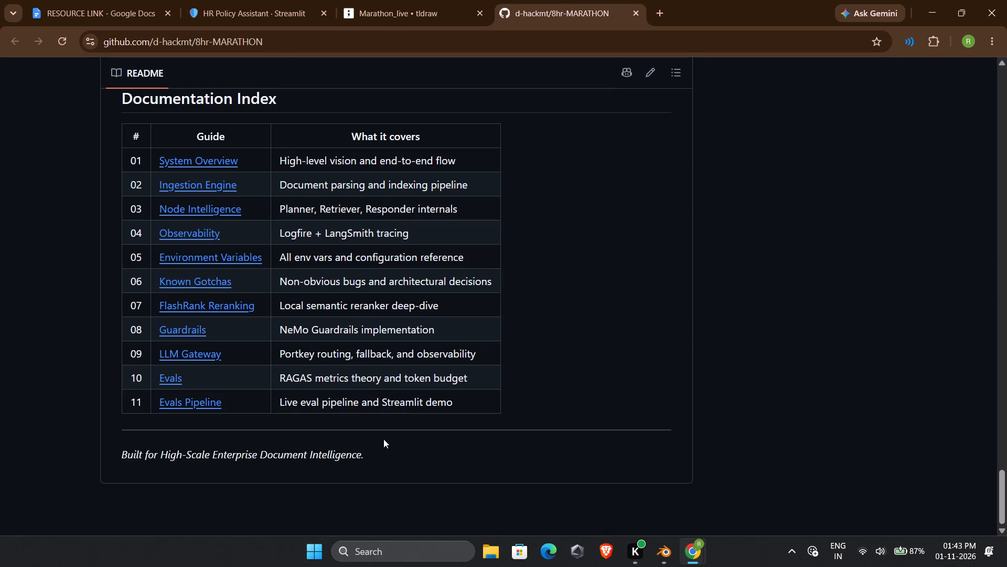
left_click(395, 16)
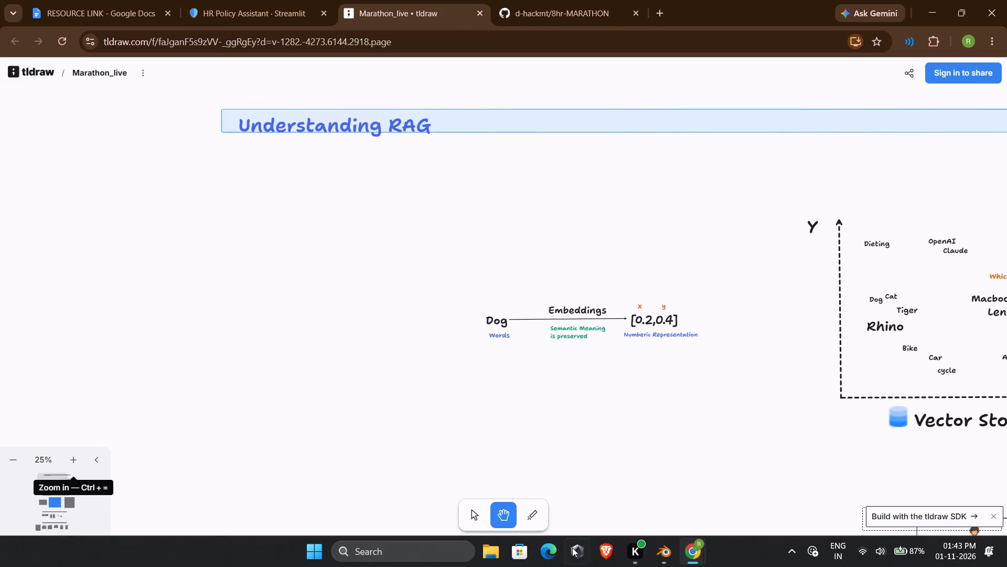
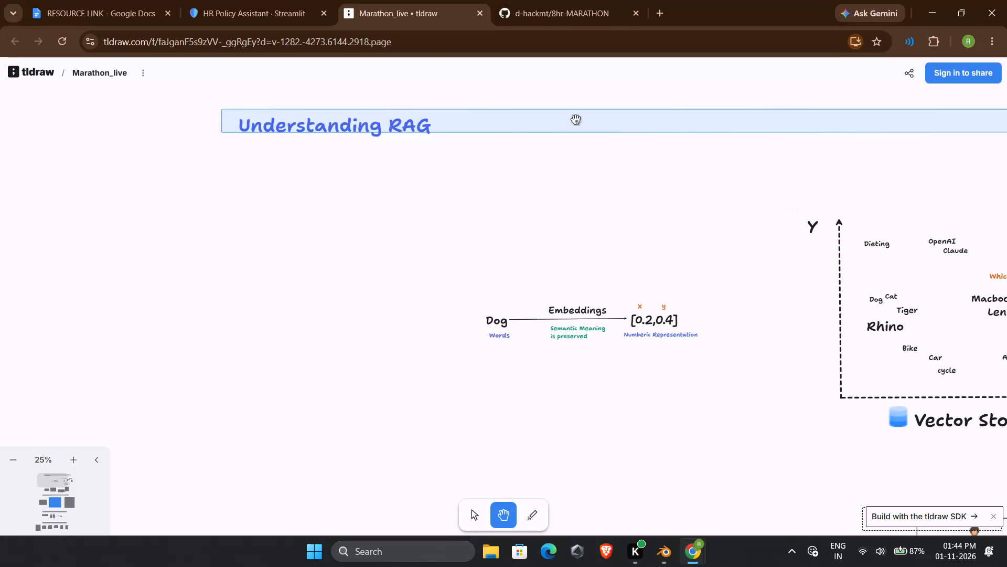
Review the HR Policy Assistant demo's overview table, check the resource document, and return to the Marathon_live whiteboard.
left_click(241, 0)
scroll(348, 230, "down", 1)
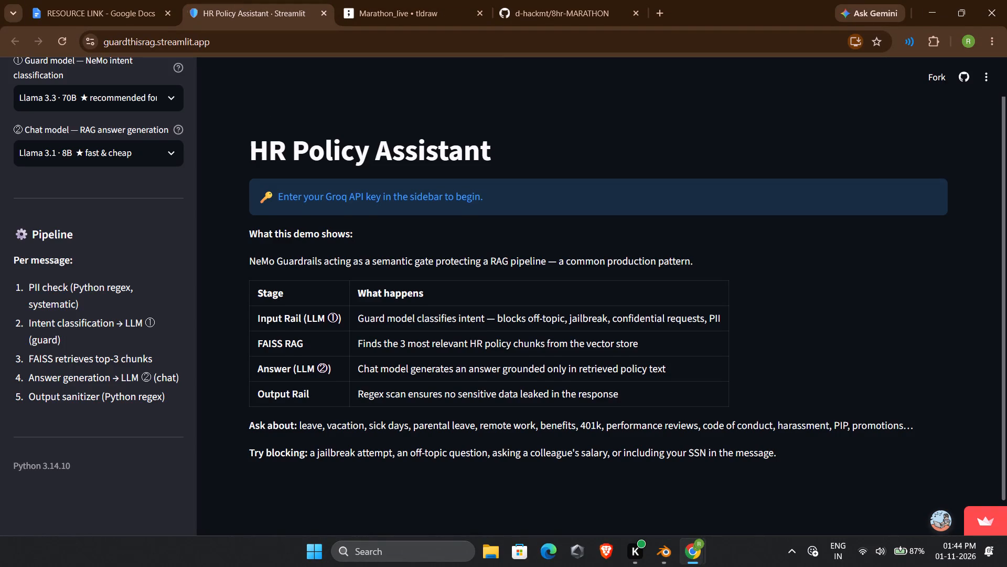
scroll(348, 230, "down", 5)
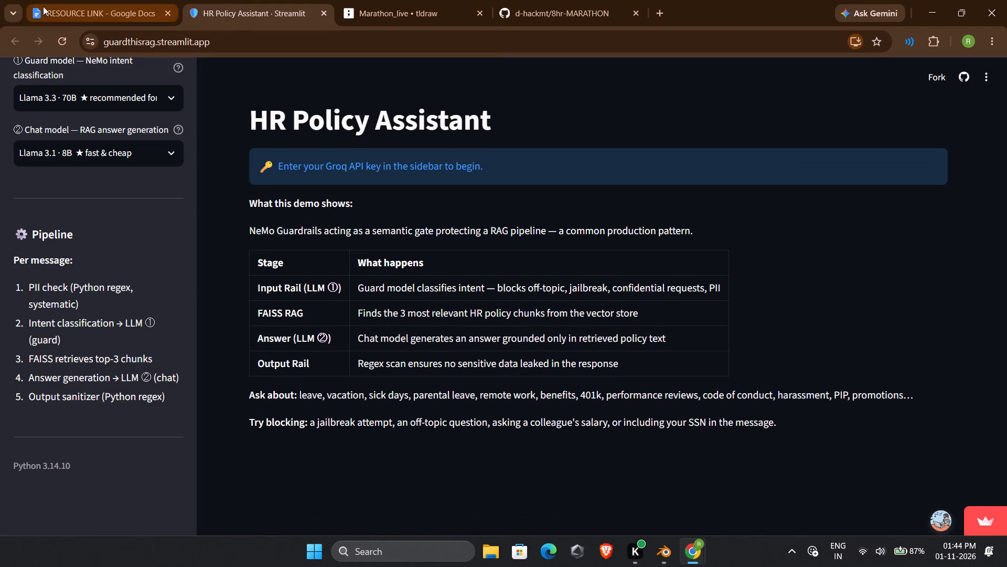
left_click(51, 12)
left_click(441, 0)
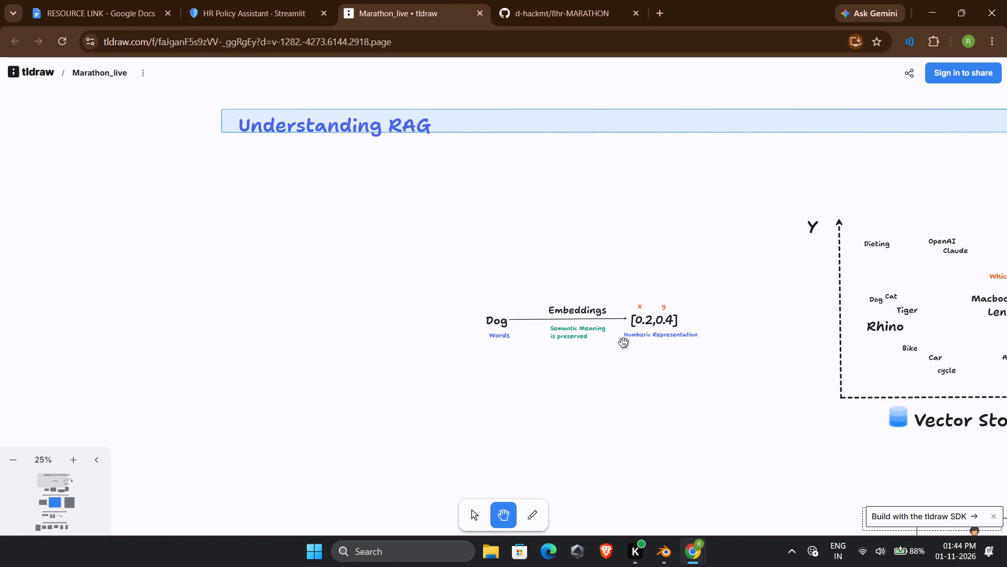
Examine the Understanding RAG section, from the Embeddings and Vector Store diagrams down to the LLM call, RAG app and ingestion diagrams.
left_click(612, 314)
left_click_drag(569, 337, 360, 307)
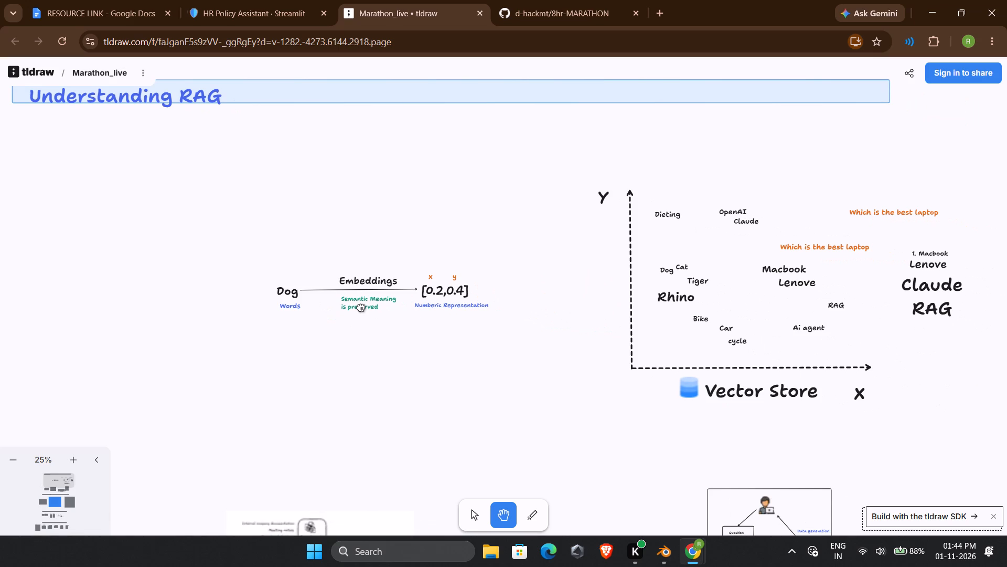
left_click_drag(360, 307, 359, 307)
left_click_drag(549, 306, 348, 310)
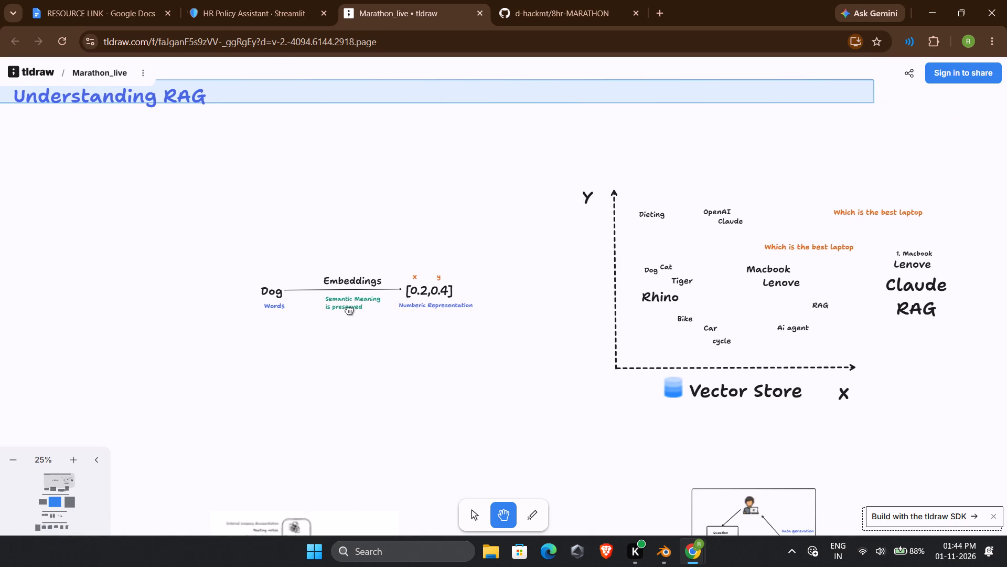
left_click_drag(348, 310, 200, 327)
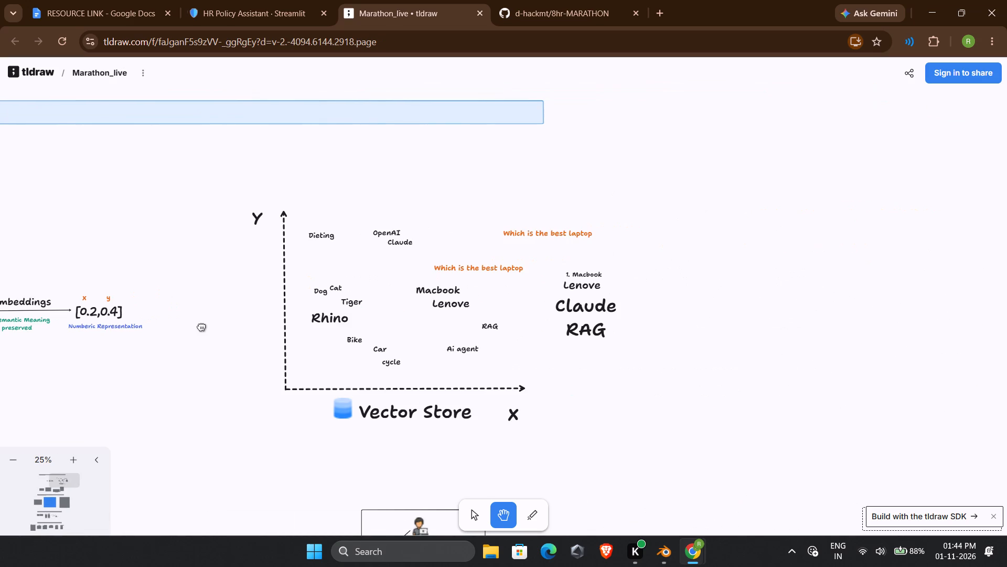
left_click_drag(200, 327, 900, 155)
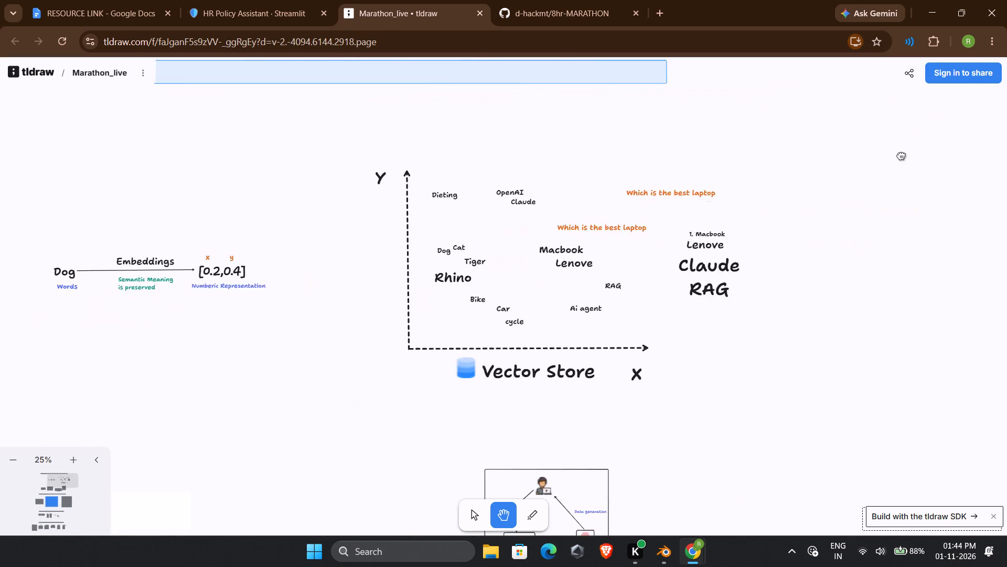
left_click_drag(900, 155, 748, 67)
left_click_drag(741, 265, 694, 178)
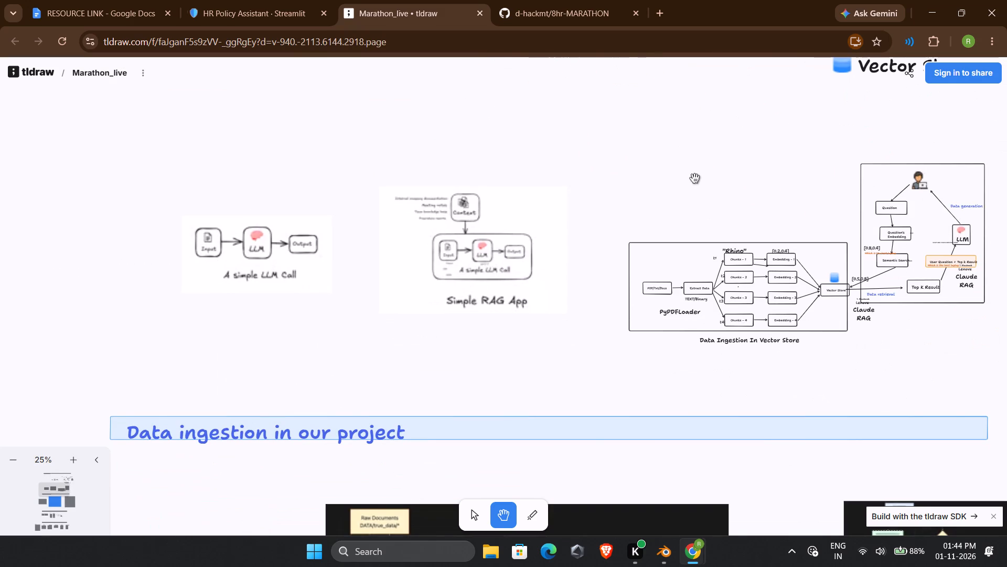
left_click_drag(694, 177, 677, 180)
Inspect the Simple RAG App diagram up close at up to 200% zoom, and return to the section's diagrams at 25%.
left_click(490, 250)
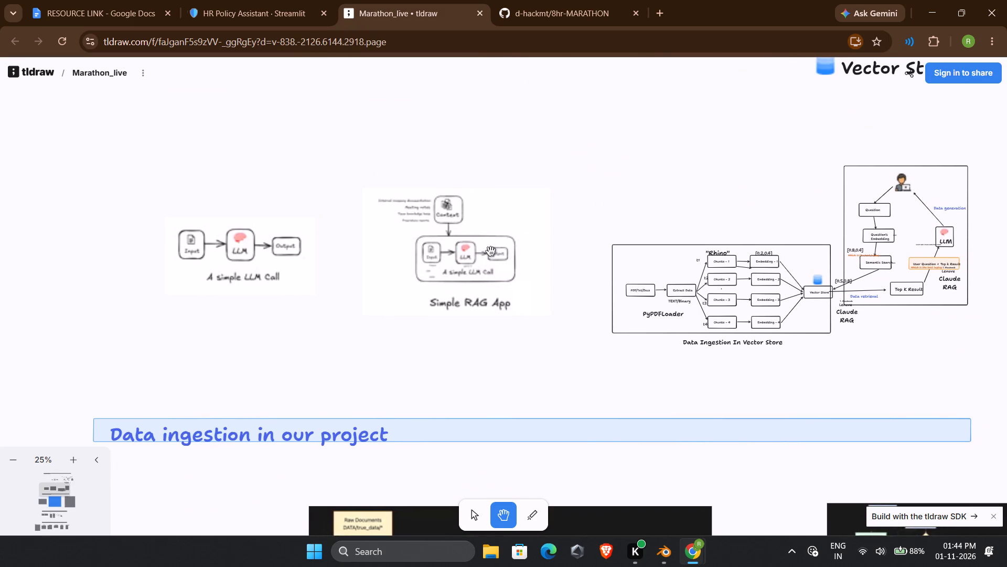
double_click(490, 250)
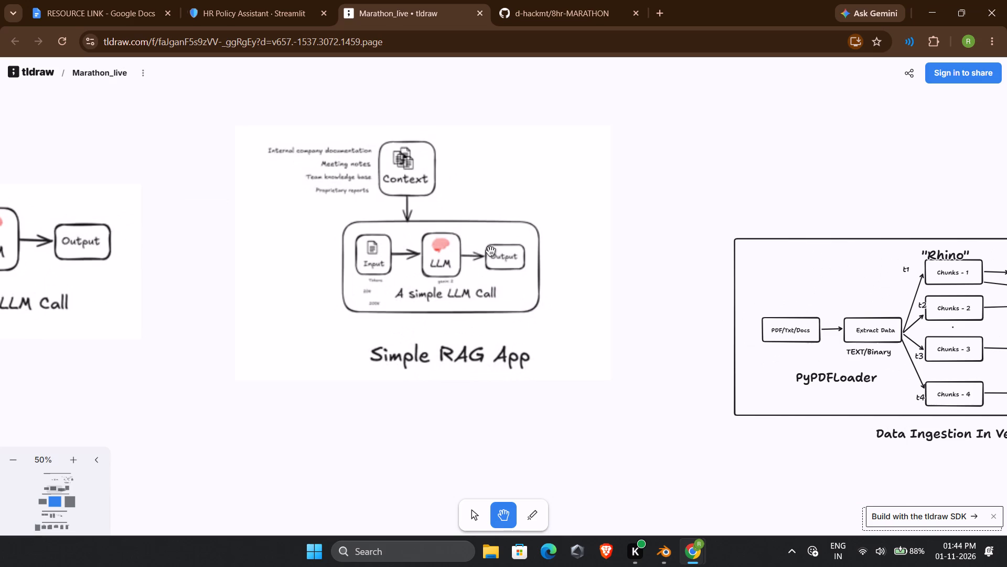
double_click(490, 250)
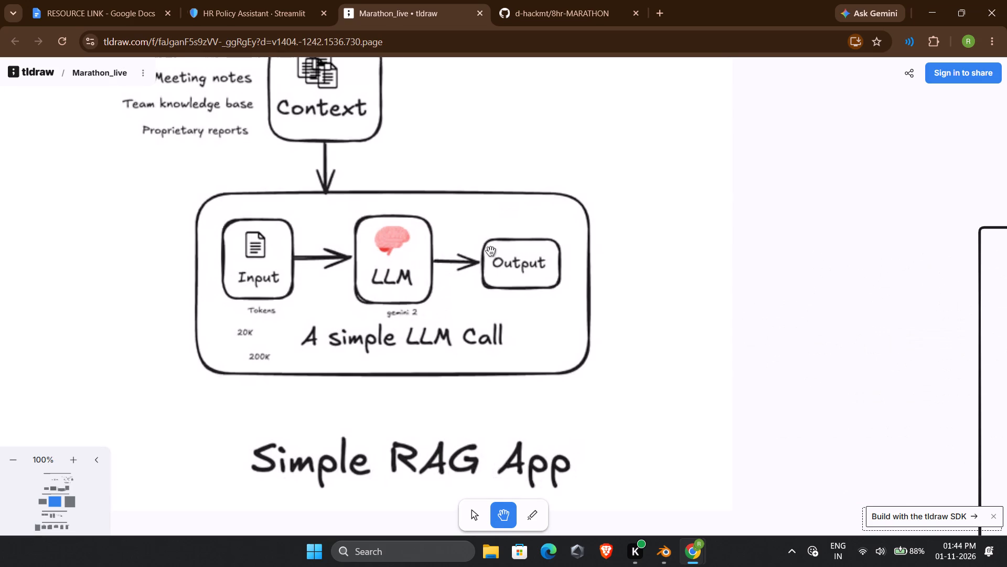
double_click(490, 250)
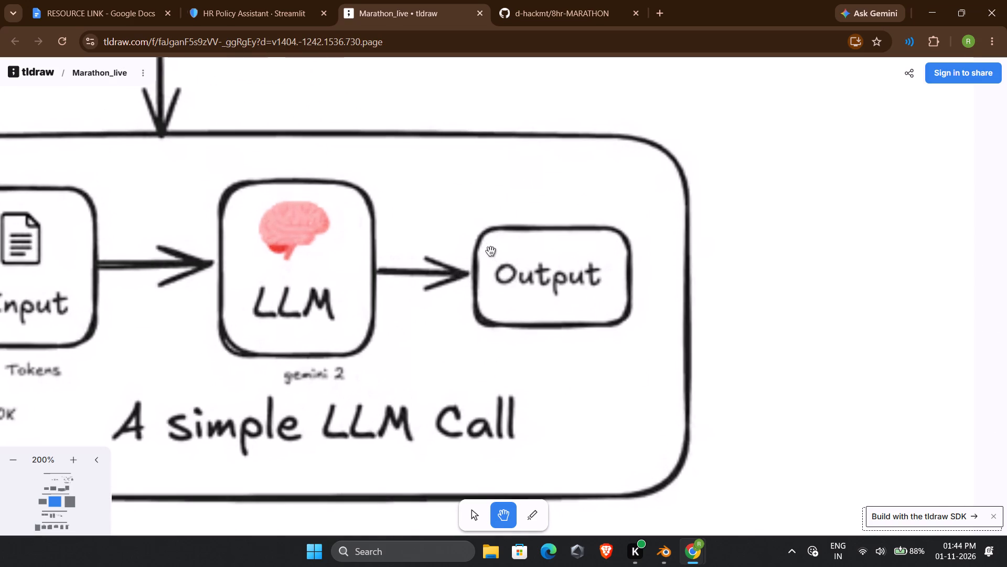
scroll(489, 250, "down", 1)
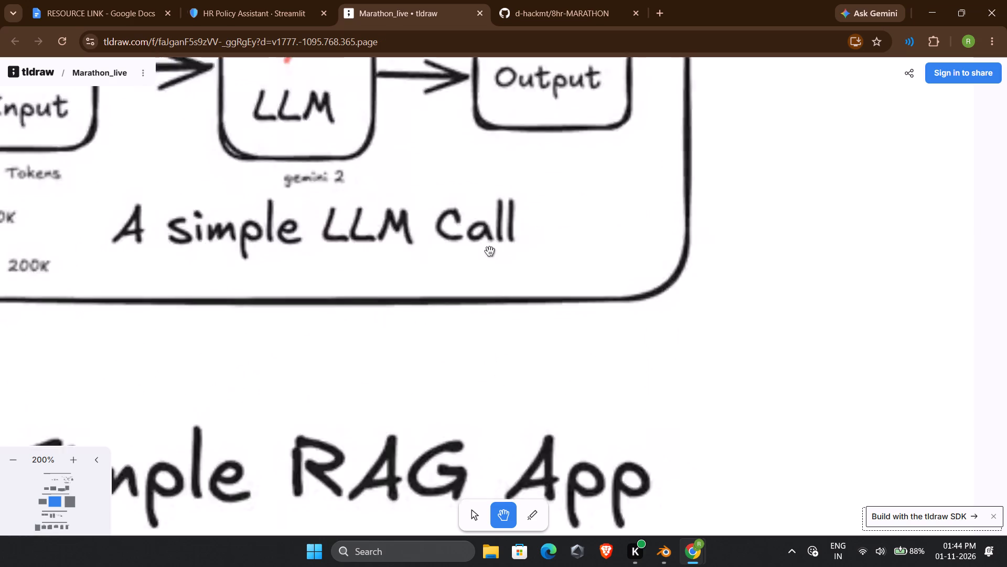
scroll(489, 250, "down", 4)
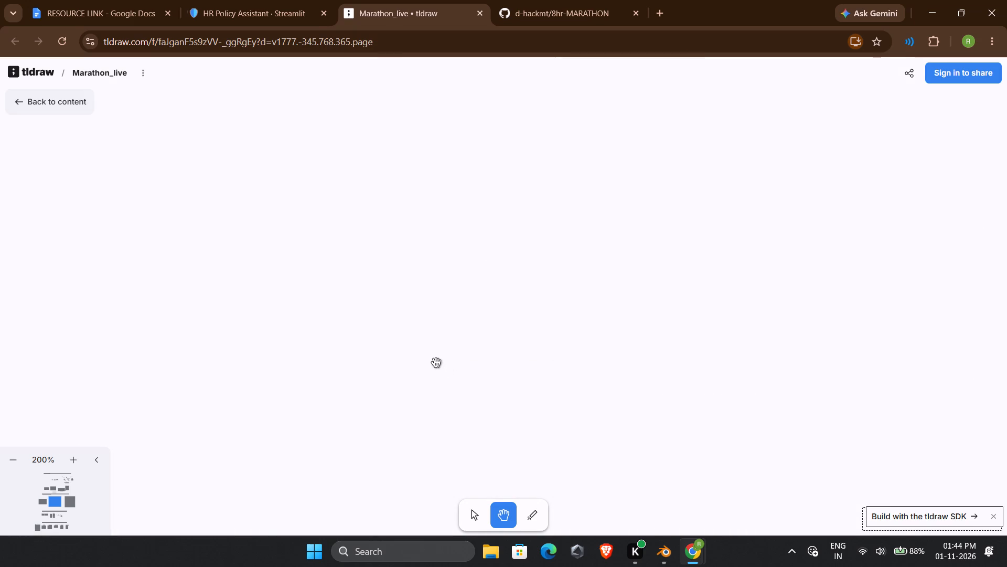
double_click(16, 462)
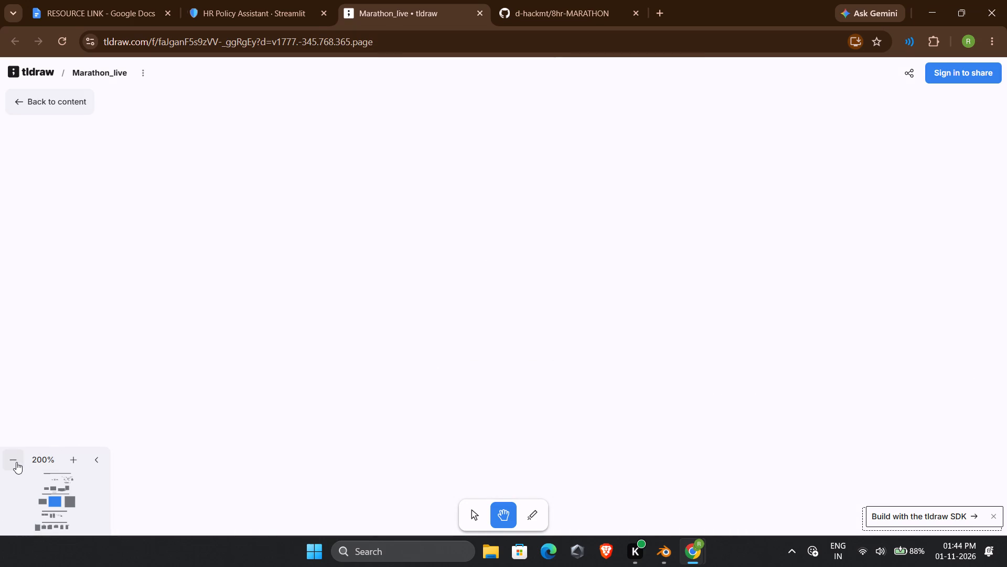
left_click(16, 462)
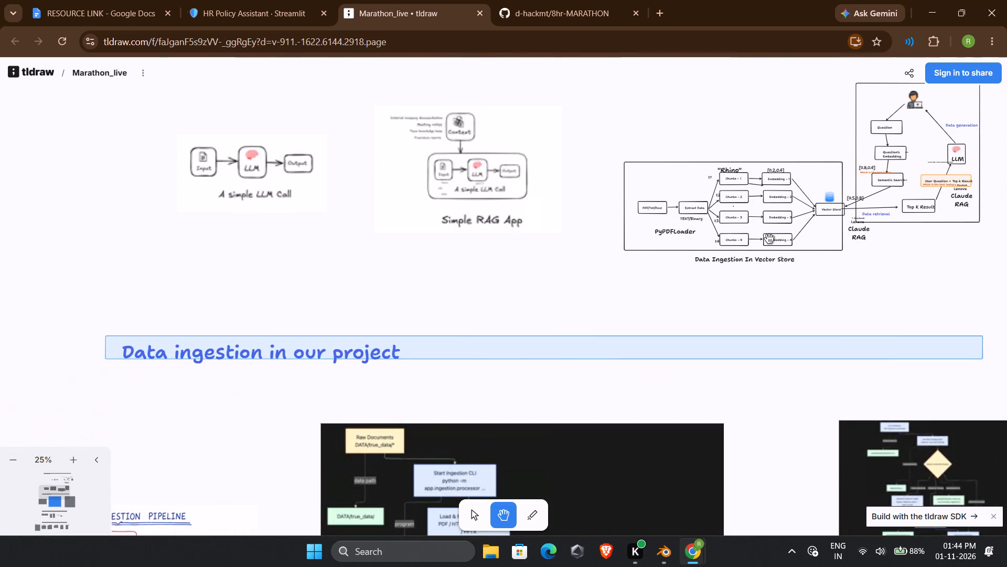
left_click(768, 237)
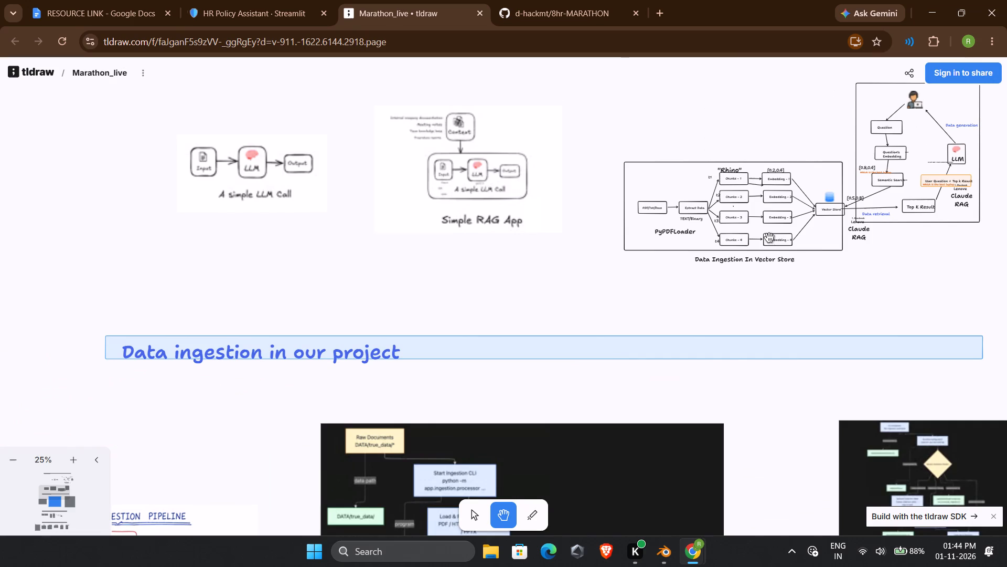
left_click_drag(788, 304, 751, 361)
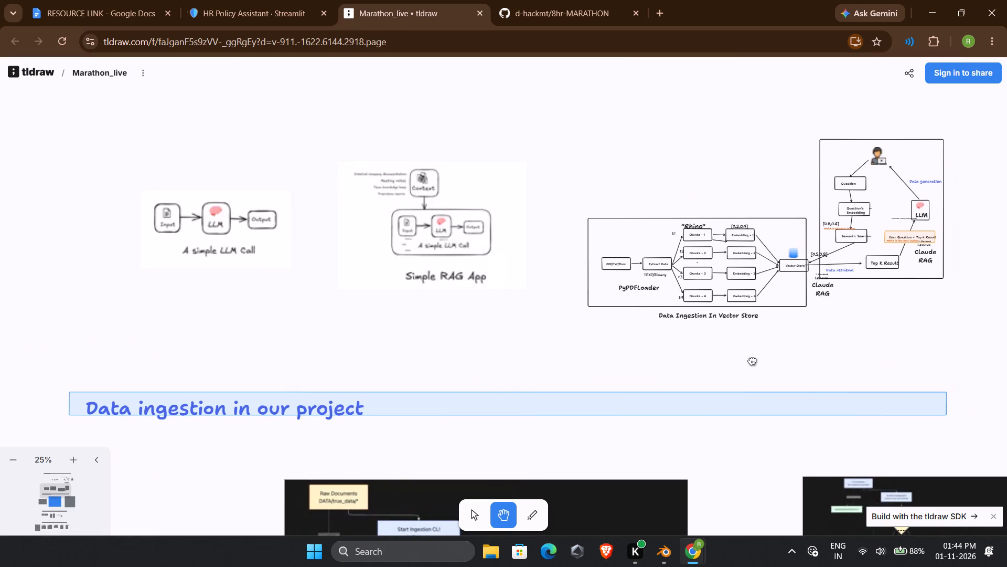
left_click_drag(751, 361, 749, 361)
Open the Excalidraw whiteboard in a new browser tab.
left_click(661, 5)
type("exc")
key("Return")
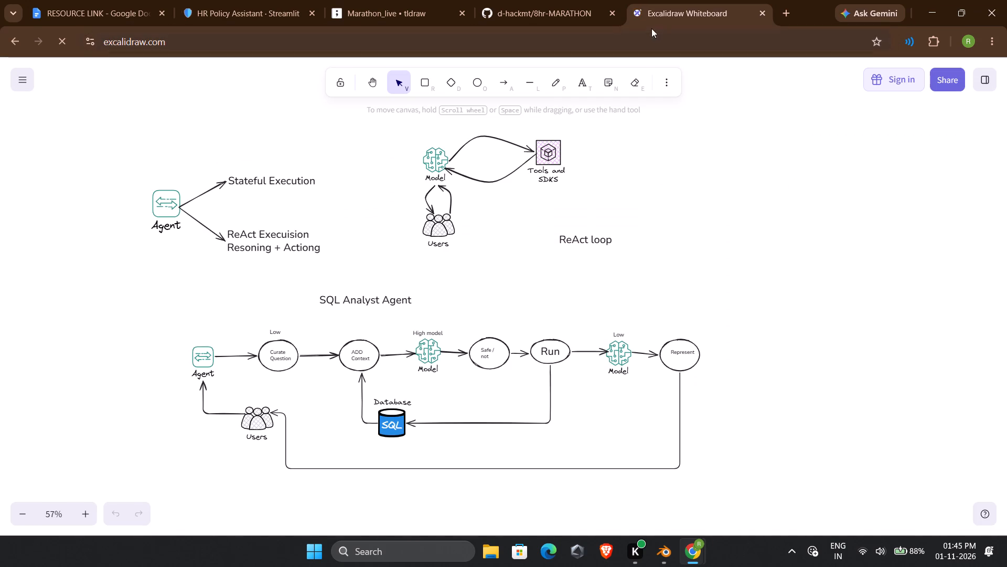
Delete all the existing agent, ReAct loop and SQL Analyst Agent diagrams to clear the canvas.
left_click(27, 69)
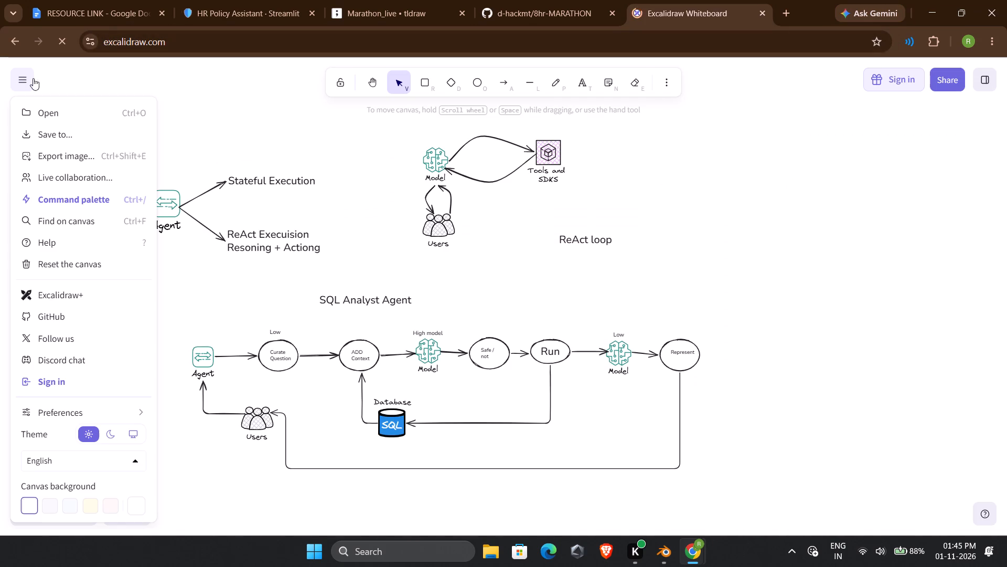
left_click(381, 222)
scroll(355, 208, "down", 2)
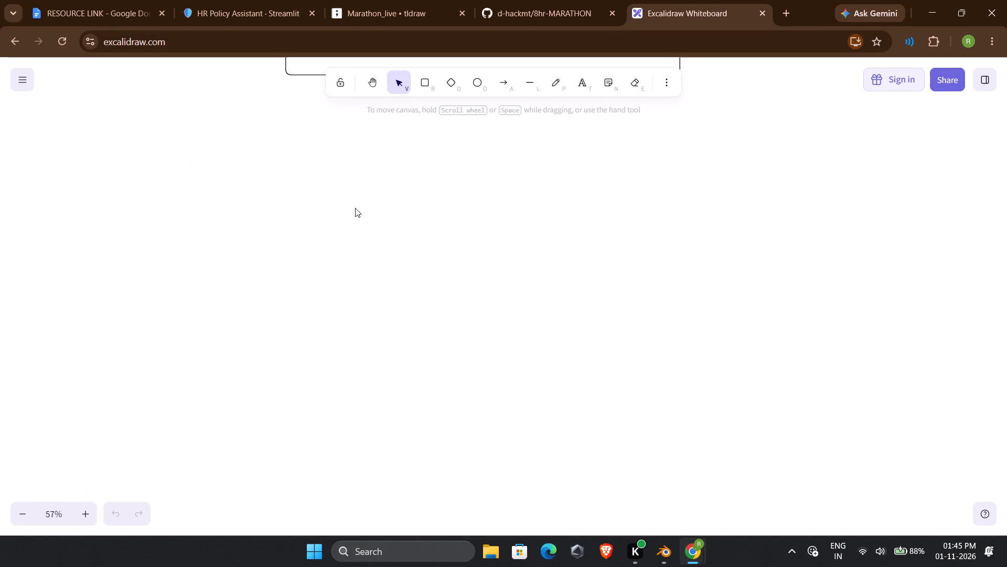
scroll(355, 208, "up", 2)
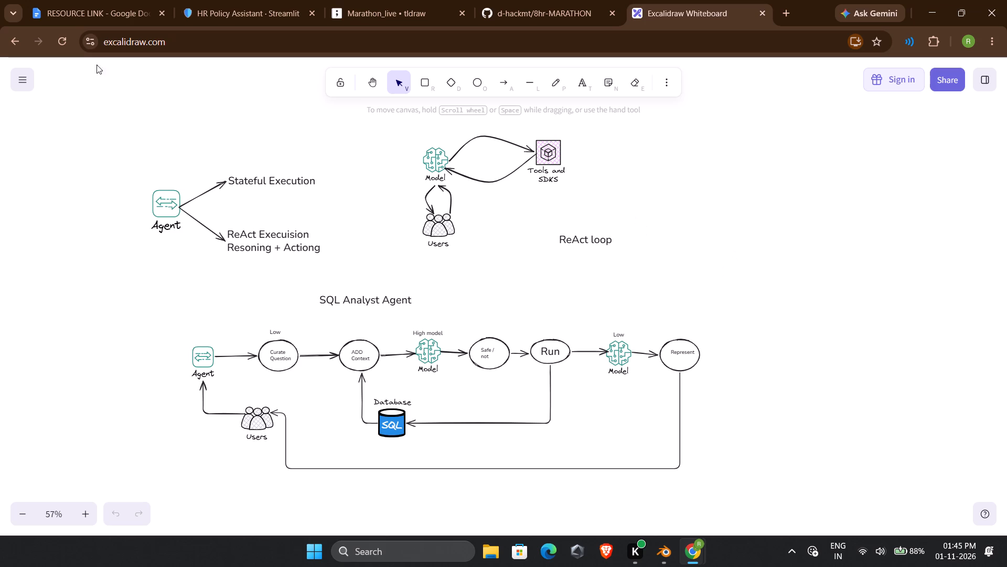
left_click_drag(102, 103, 119, 137)
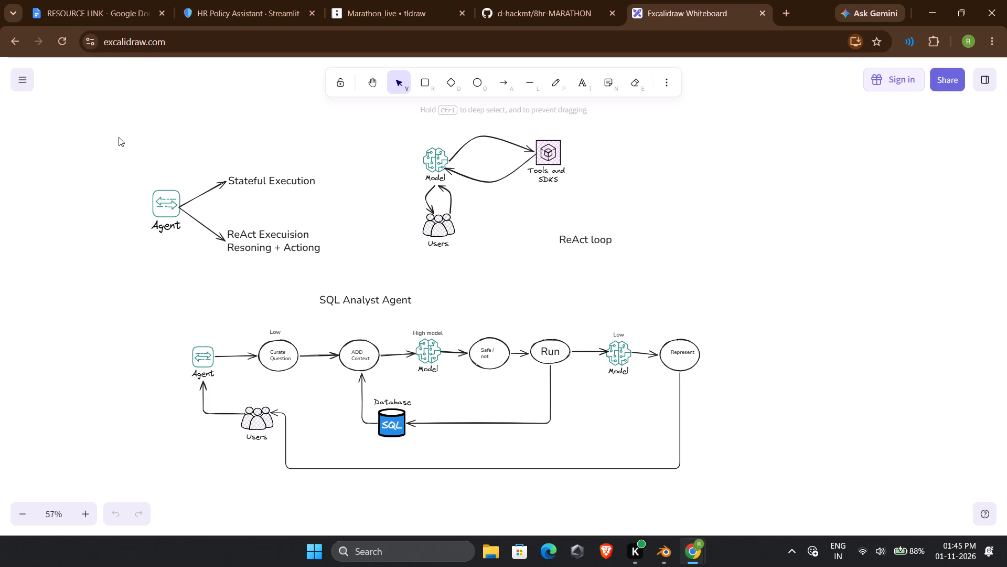
left_click_drag(119, 137, 779, 532)
key("Delete")
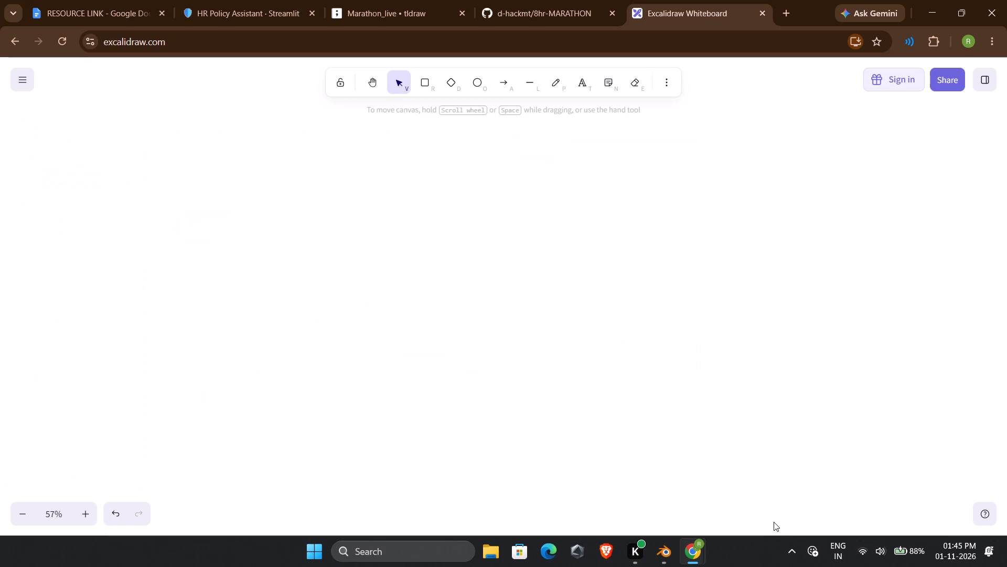
left_click(422, 240)
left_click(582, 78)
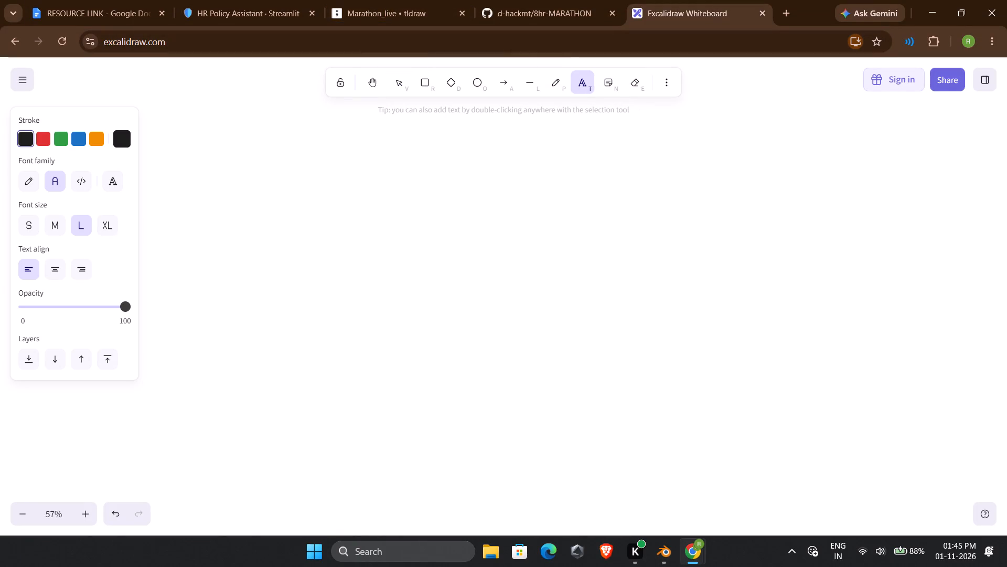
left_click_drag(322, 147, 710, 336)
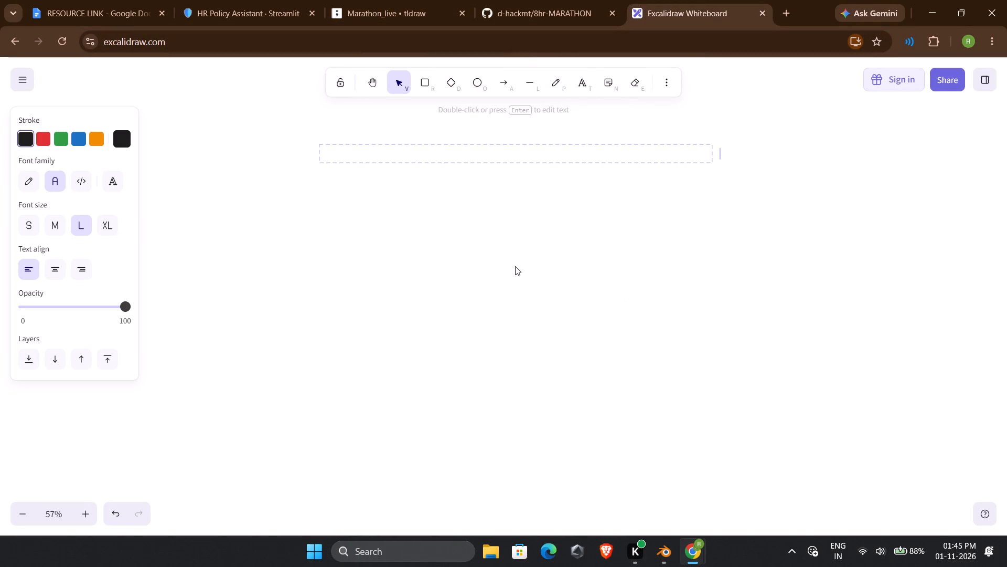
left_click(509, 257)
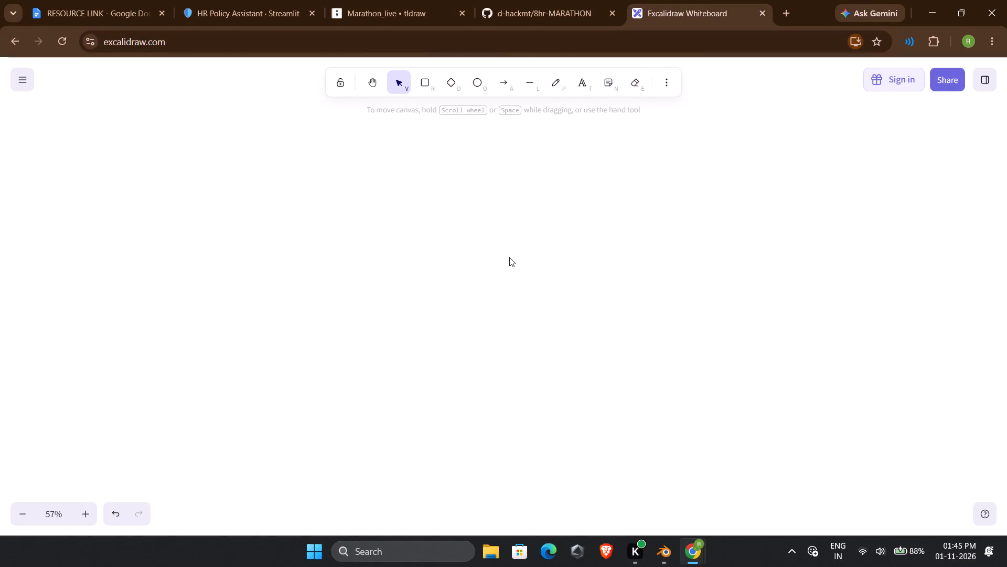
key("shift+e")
Add the title text "Enterprizes RAG Grade Application" near the upper middle of the empty canvas.
left_click(585, 81)
left_click(483, 201)
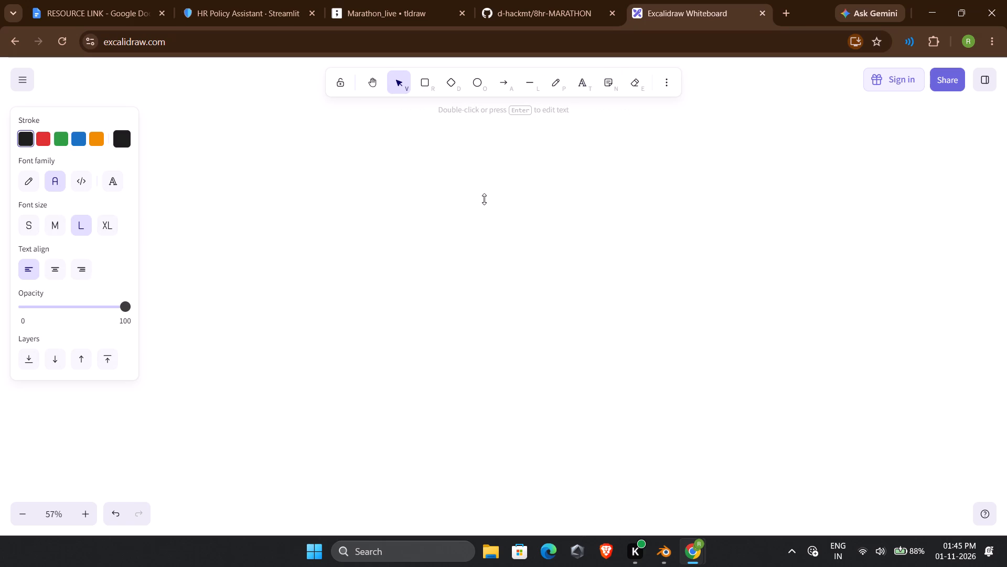
type("Enter")
type("Prize")
key("BackSpace")
key("BackSpace")
key("BackSpace")
key("BackSpace")
key("BackSpace")
type("pr")
type("izes")
key("space")
type("Grade")
key("space")
key("BackSpace")
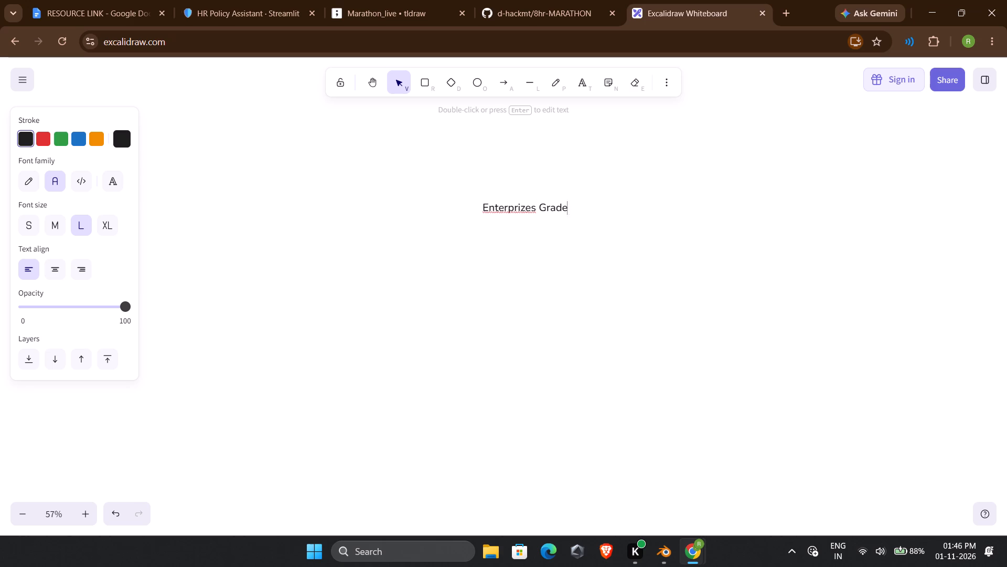
key("BackSpace")
key("BackSpace")
key("BackSpace")
key("BackSpace")
key("BackSpace")
type("RAG")
key("space")
type("Grade")
key("space")
type("Application")
left_click(687, 331)
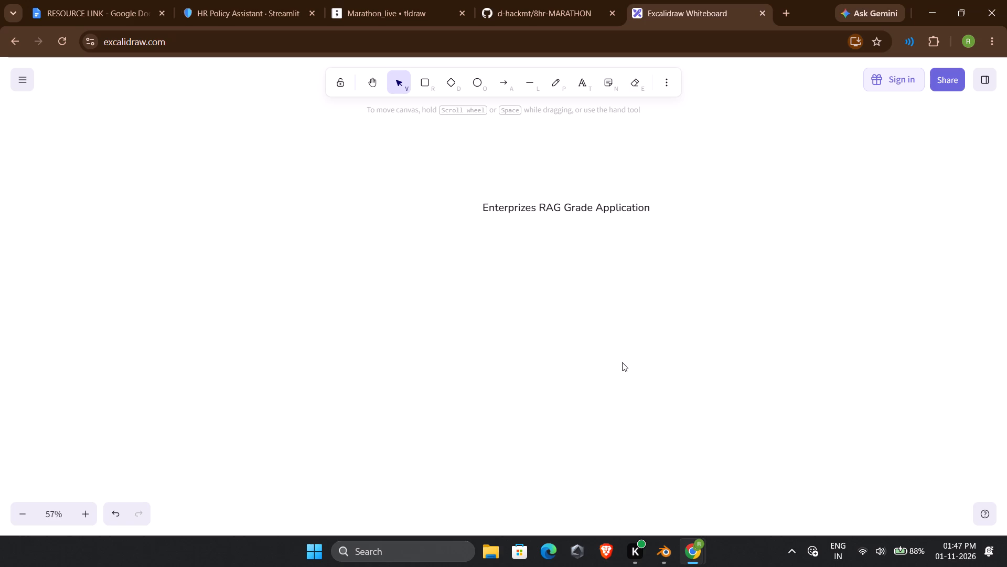
left_click(500, 383)
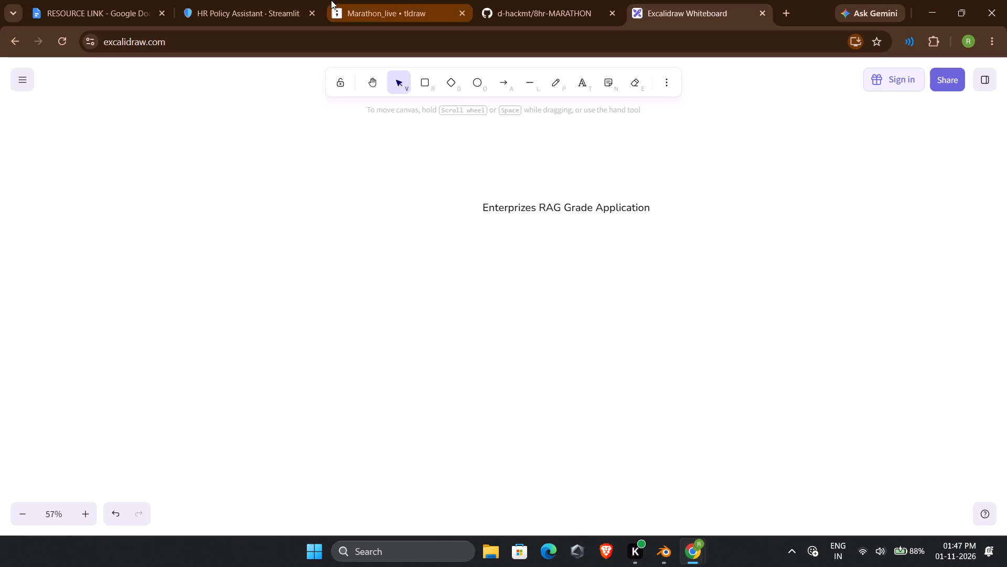
Check the documentation index in the GitHub repository's README and restore the closed HR Policy Assistant page.
left_click(198, 0)
left_click(487, 1)
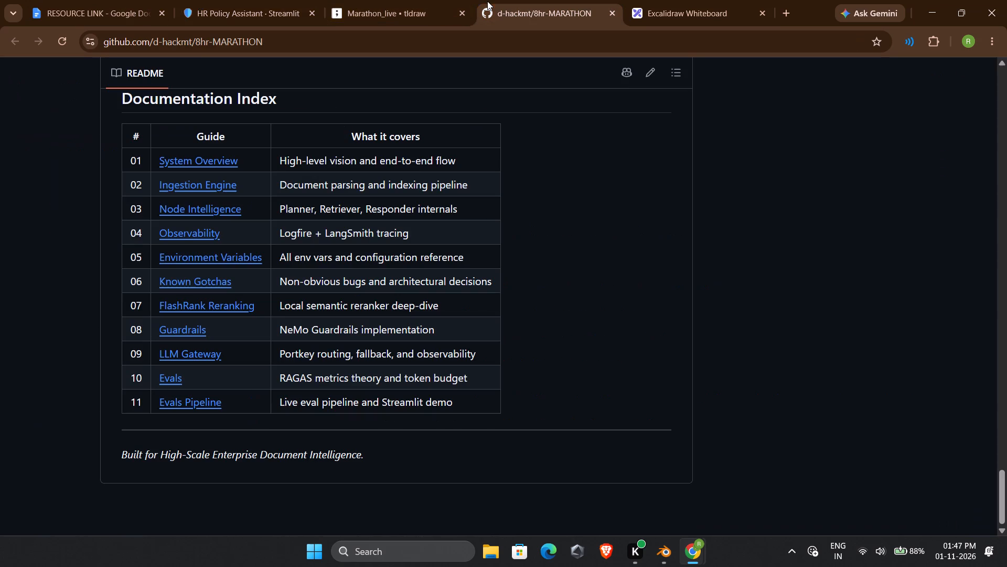
scroll(412, 167, "down", 1)
left_click(310, 9)
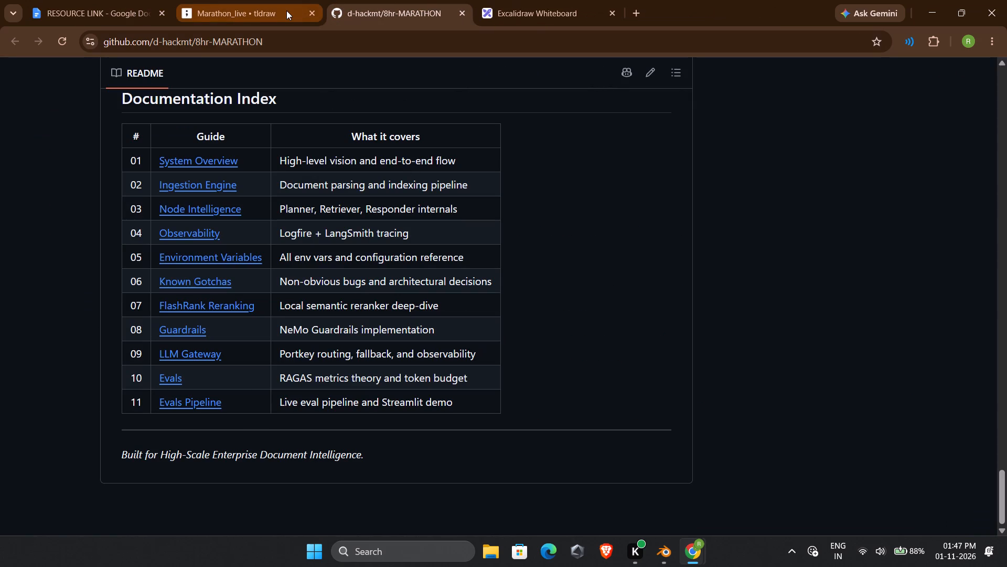
key("ctrl+shift+t")
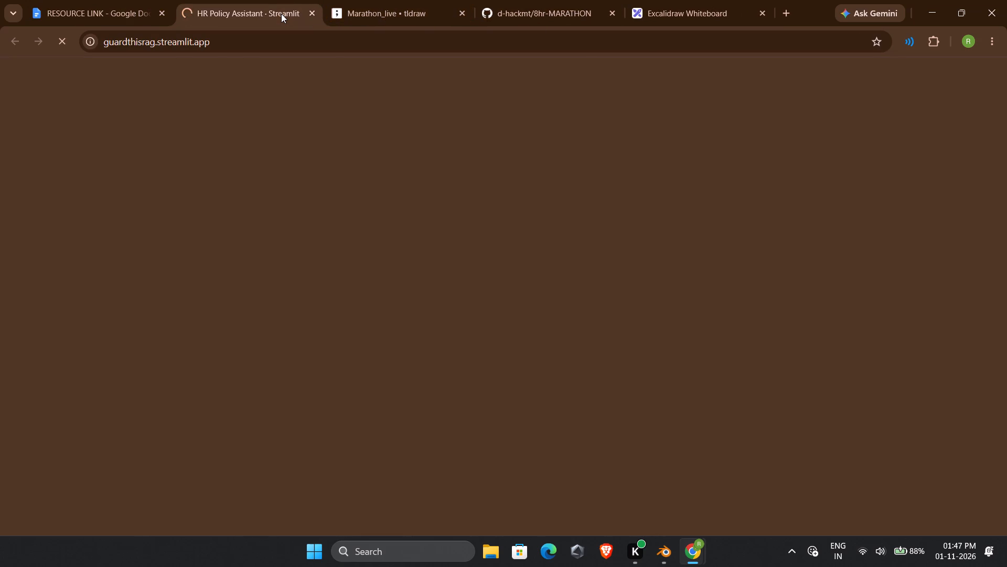
Look through the RESOURCE LINK document's AWS deployment, evals, gateways and guardrails entries.
left_click(130, 0)
scroll(244, 235, "down", 3)
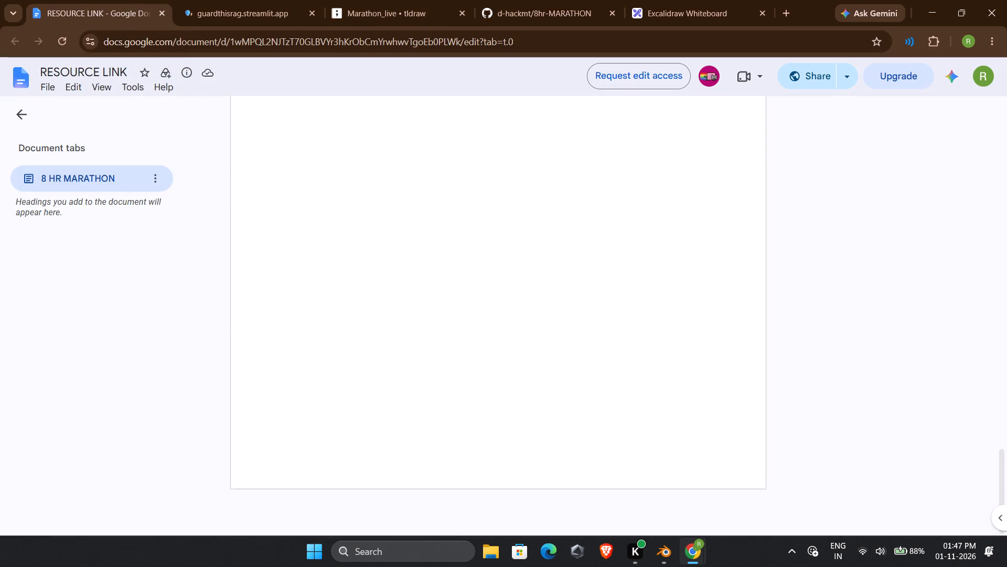
scroll(540, 239, "down", 1)
scroll(539, 239, "up", 5)
scroll(539, 237, "down", 3)
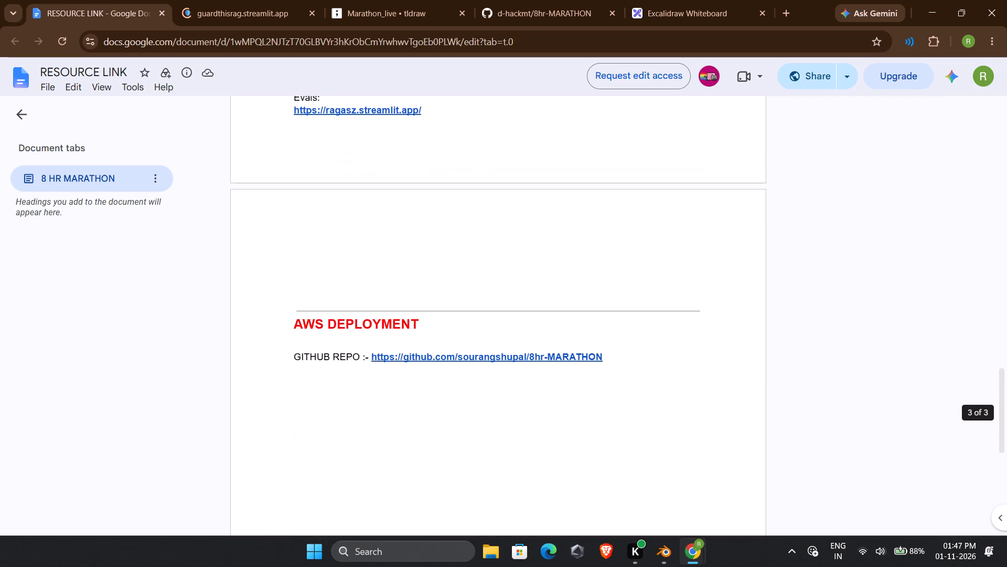
scroll(500, 199, "up", 1)
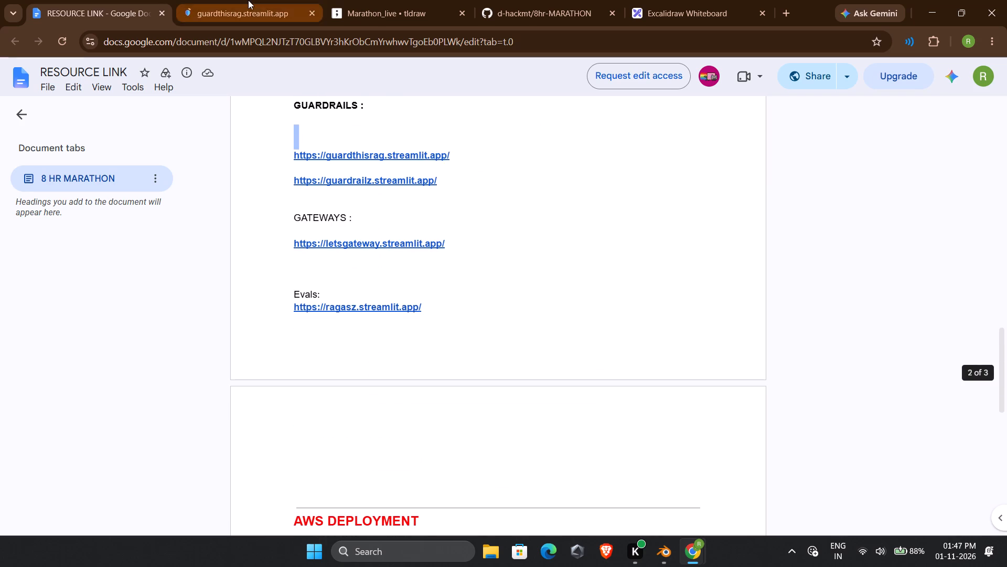
left_click(248, 0)
left_click(111, 2)
scroll(443, 241, "up", 1)
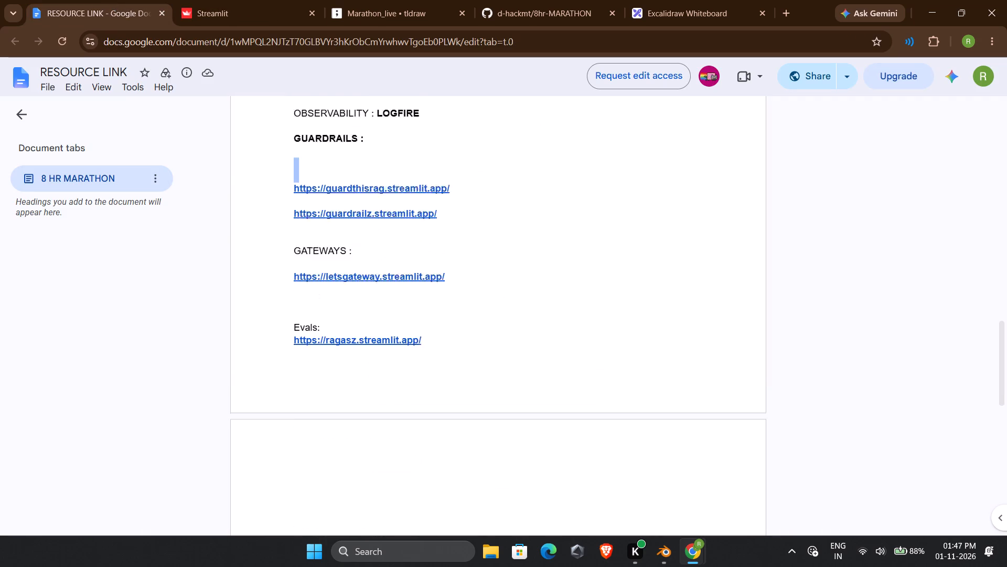
Open the data ingestion commands link from the resource document and check the document's tech stack and data ingestion entries.
left_click(449, 251)
scroll(449, 252, "up", 1)
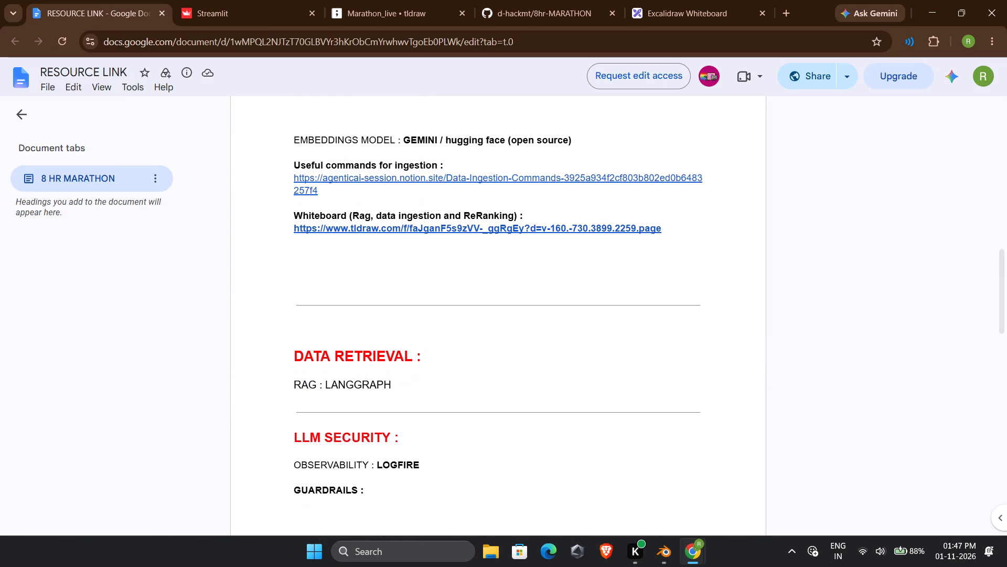
left_click(442, 188)
left_click(420, 223)
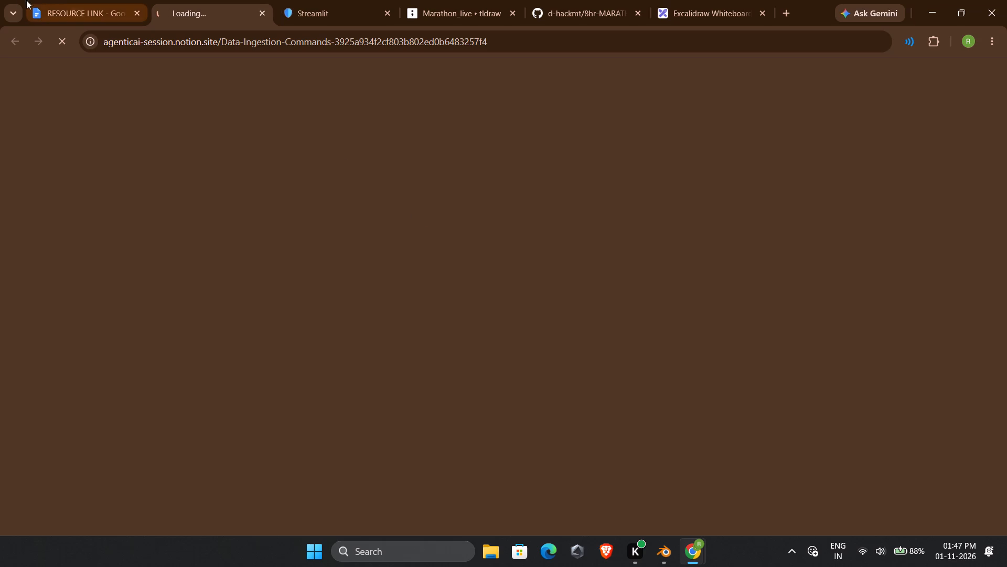
left_click(66, 7)
scroll(672, 297, "up", 2)
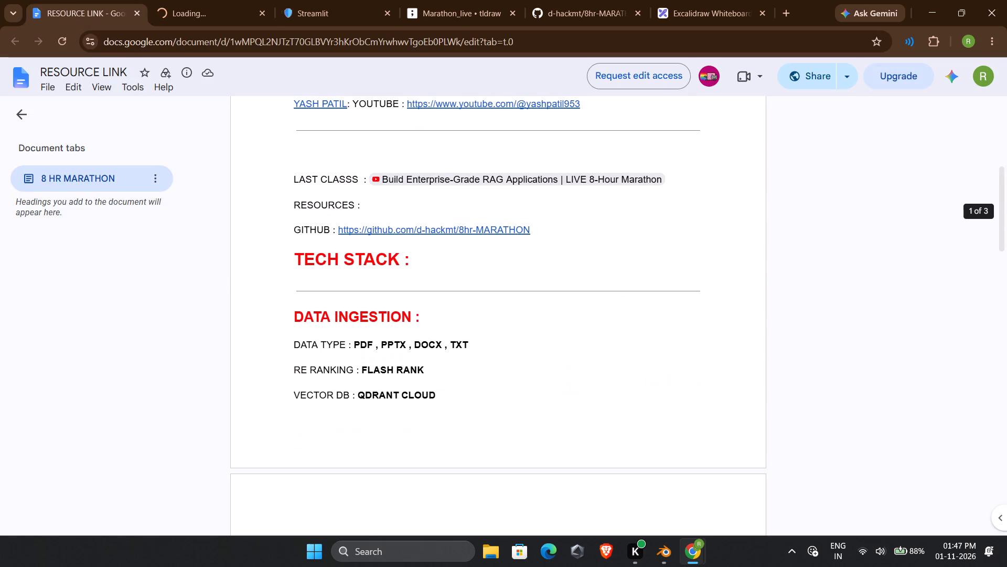
left_click(221, 4)
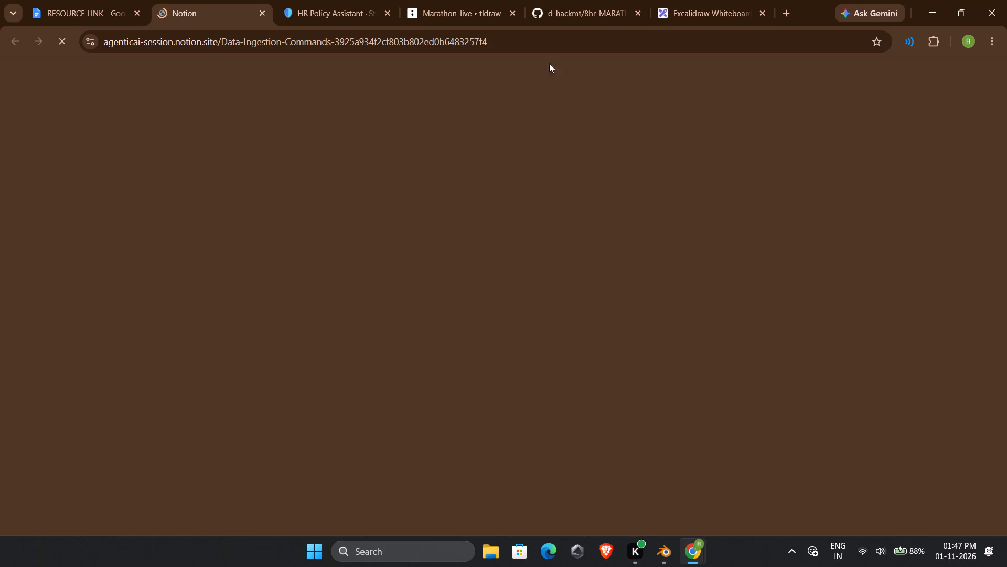
Back on the Excalidraw whiteboard, insert the Users icon from the personal library and place it below and left of the title.
left_click(717, 0)
left_click(522, 264)
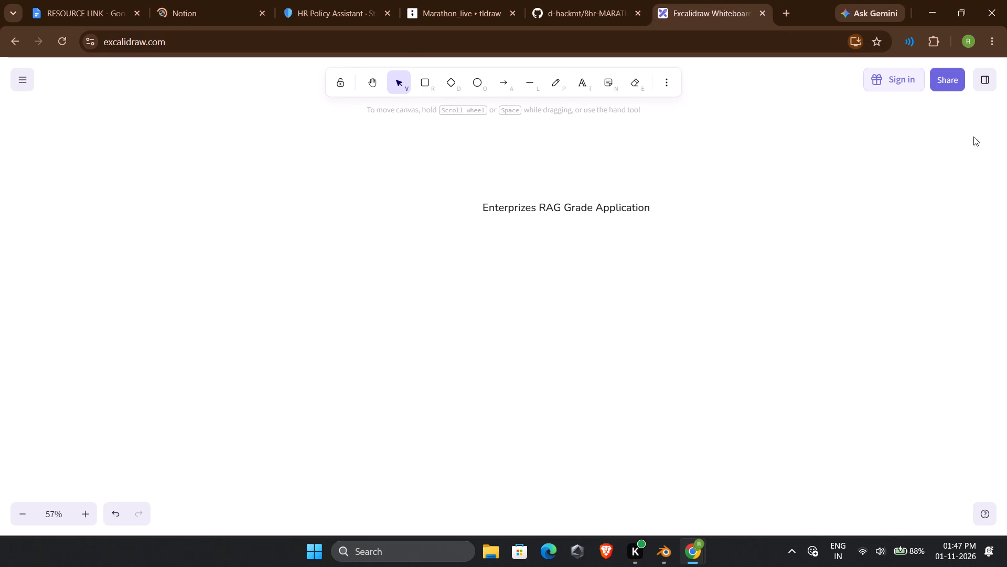
left_click(974, 89)
left_click(844, 194)
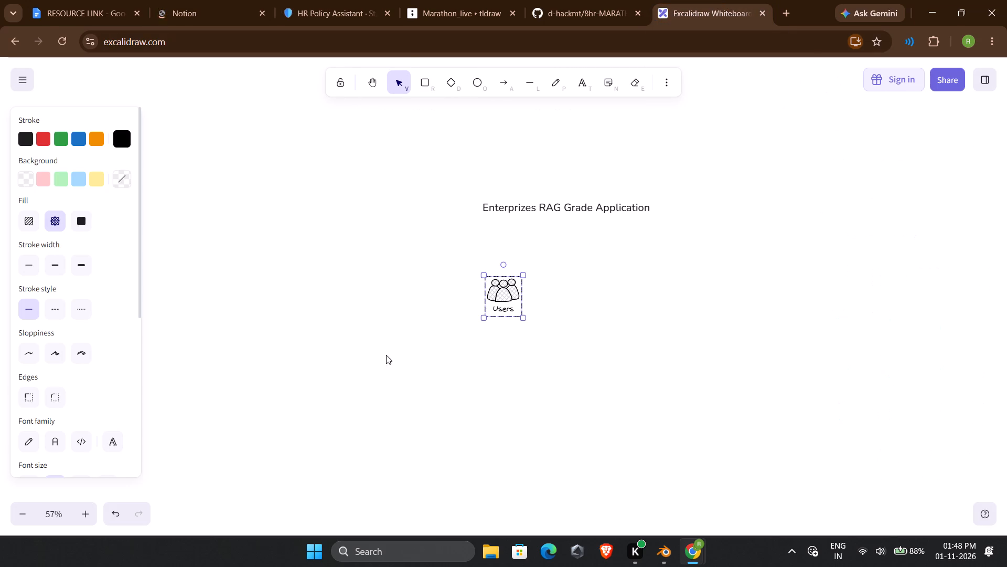
left_click_drag(504, 311, 284, 331)
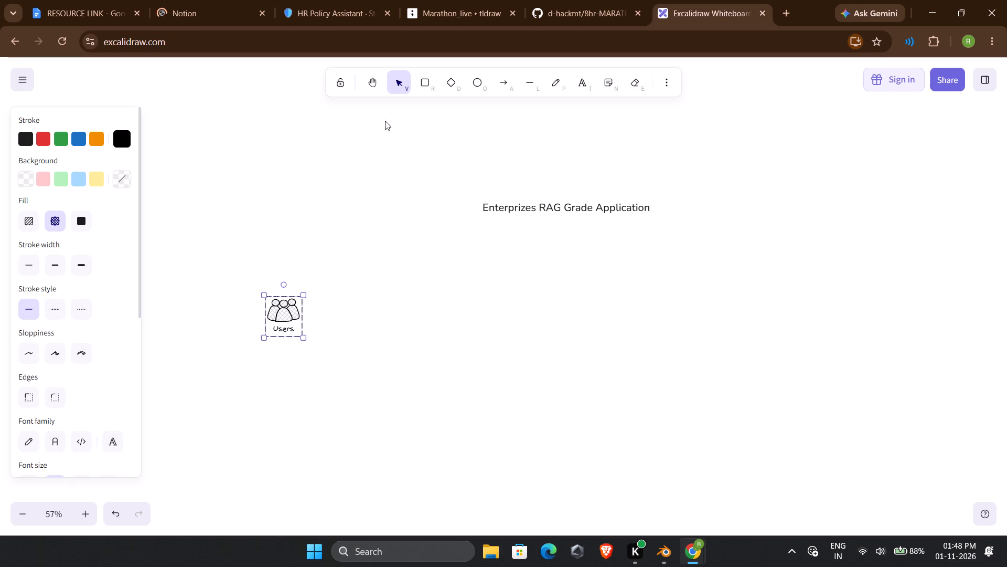
Draw an arrow going right from the Users icon and set its type to a straight, sharp arrow.
left_click(495, 88)
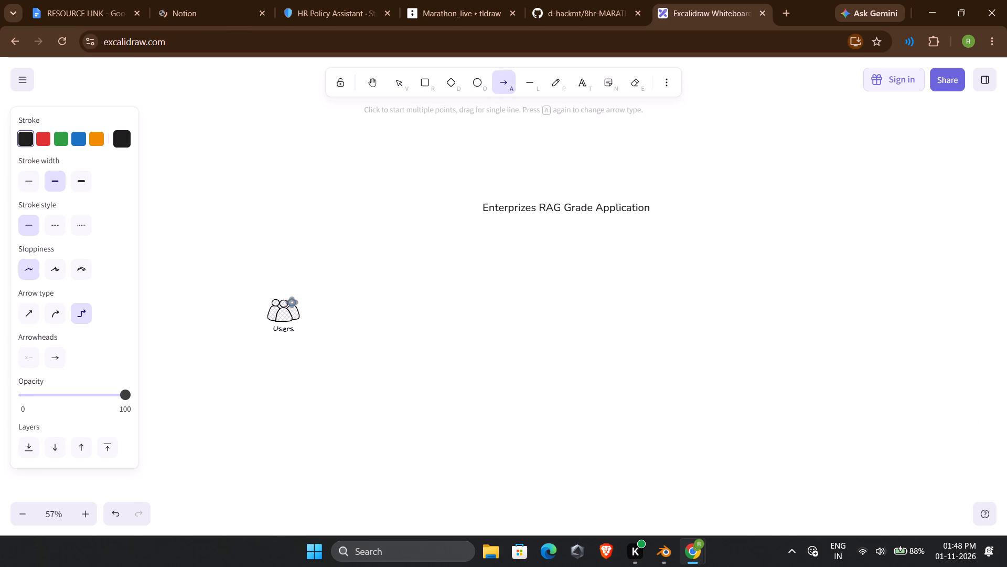
left_click_drag(296, 301, 366, 301)
left_click(25, 313)
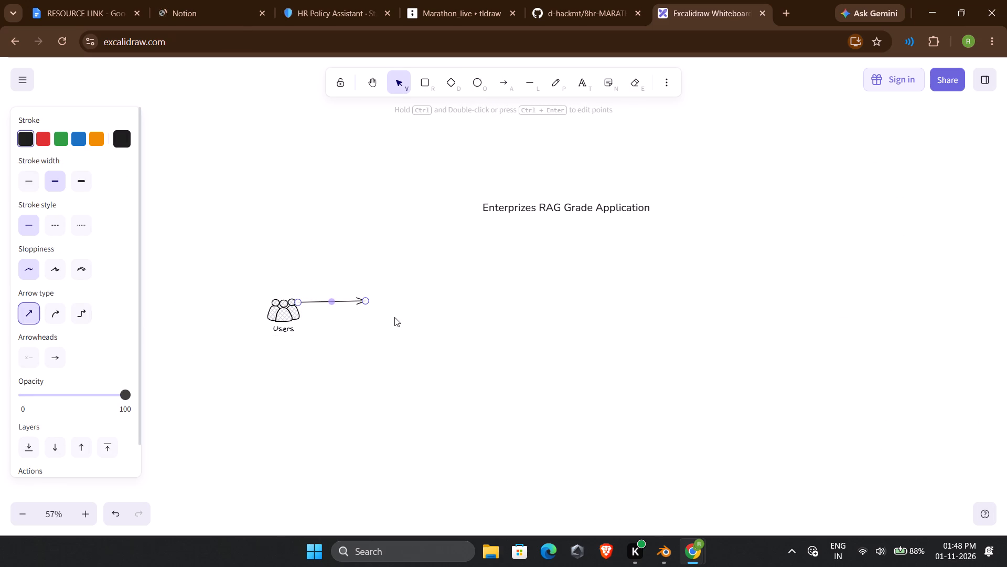
left_click(388, 312)
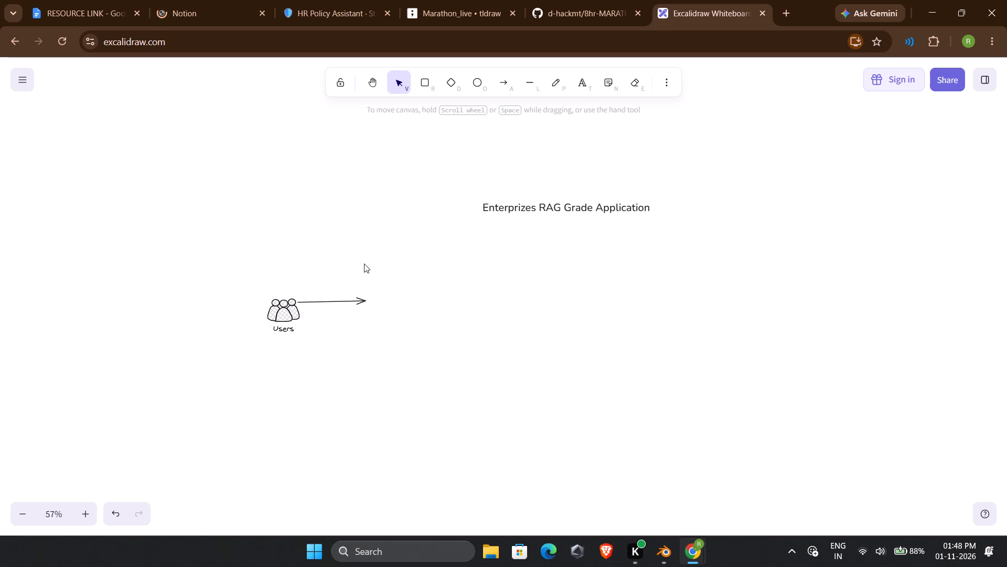
Draw a small rounded rectangle just beyond the tip of the Users arrow.
left_click(422, 85)
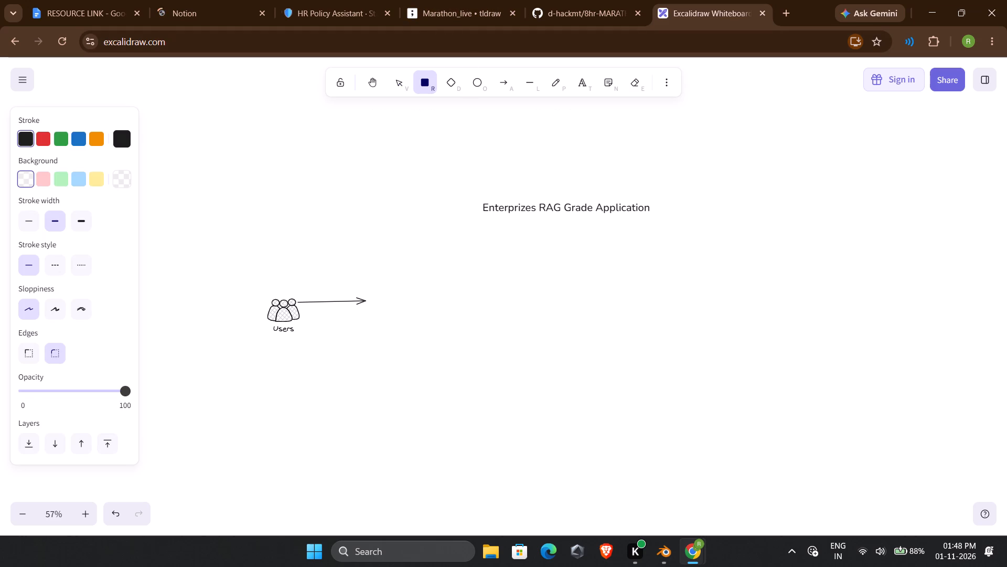
left_click_drag(375, 291, 442, 336)
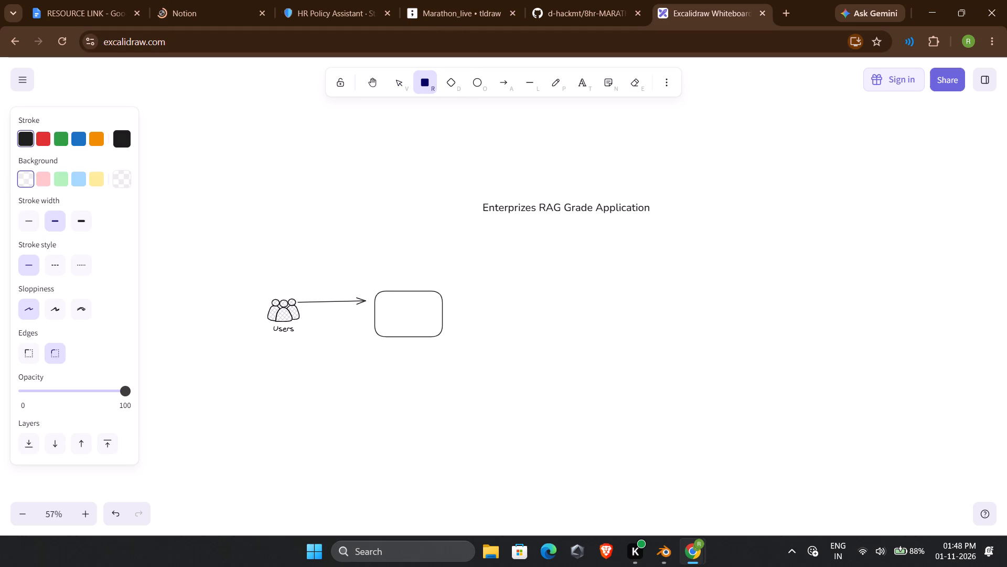
left_click_drag(442, 336, 438, 329)
left_click(459, 328)
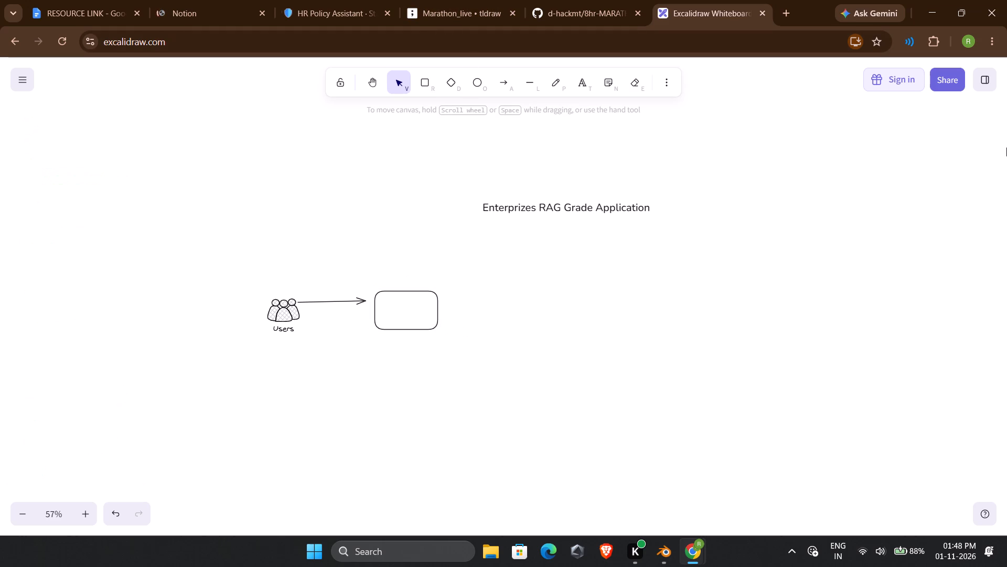
Find the Model icon in the shape library by searching "model" and place it right of the rectangle, level with it.
left_click(989, 82)
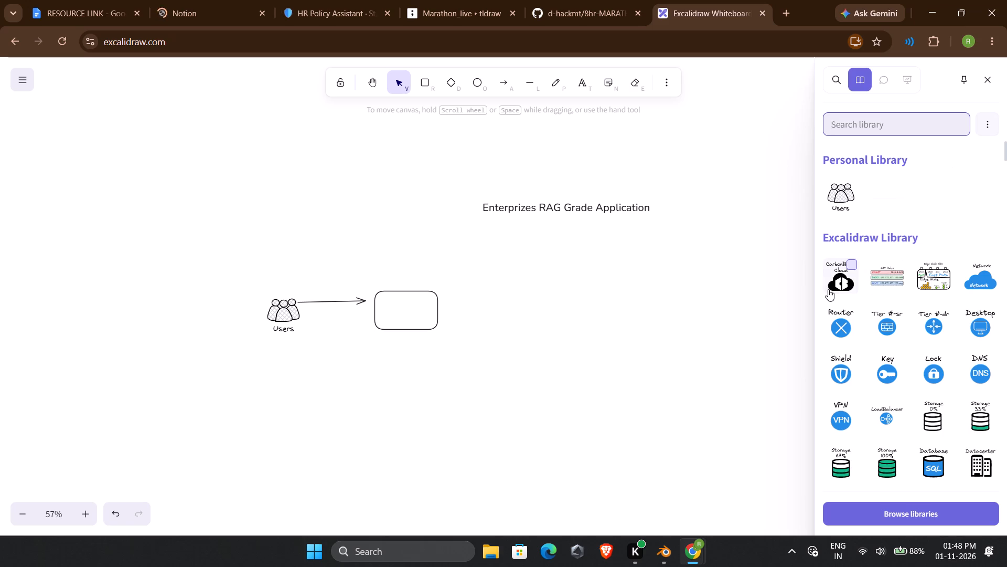
scroll(856, 285, "down", 1)
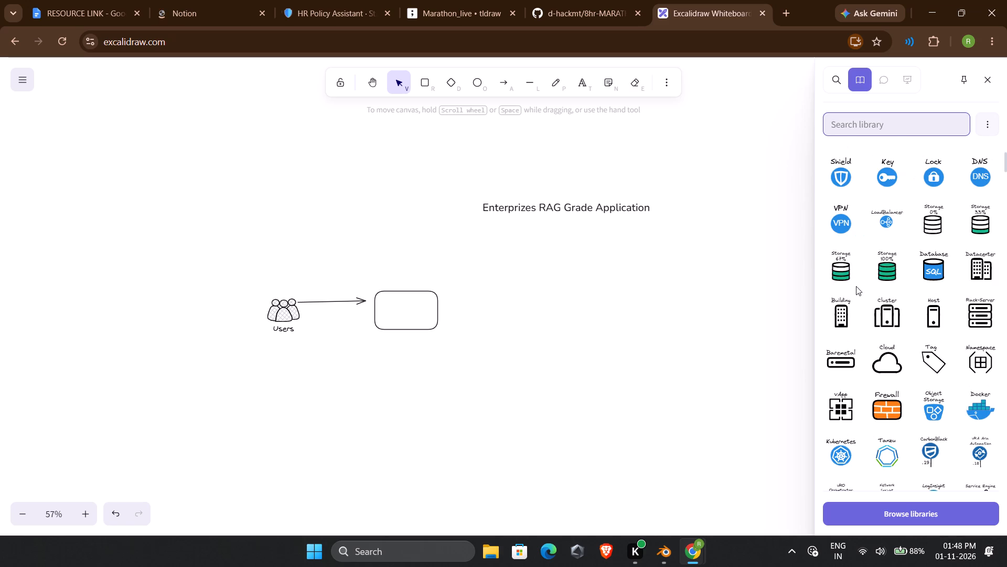
scroll(856, 286, "down", 7)
scroll(854, 286, "up", 5)
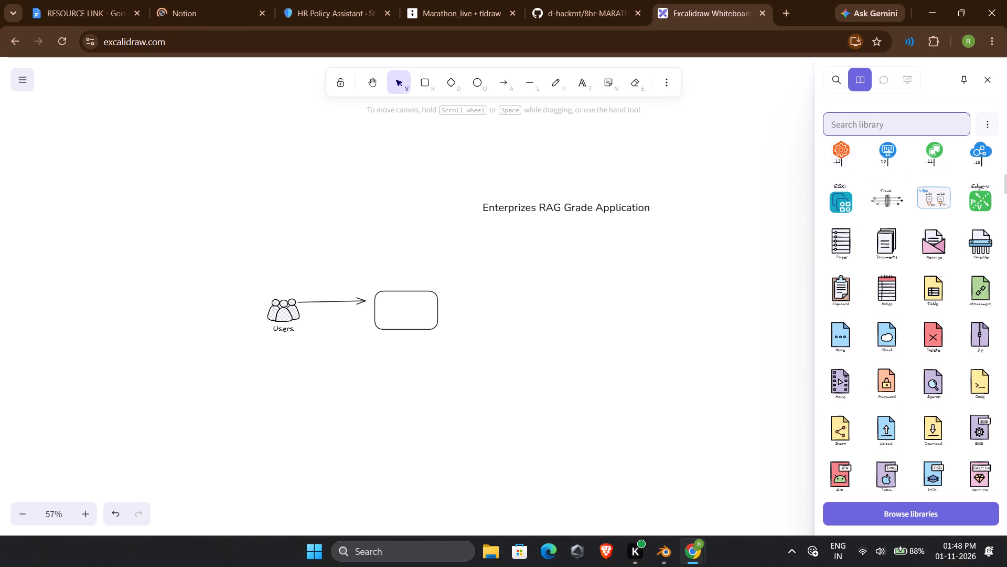
left_click(854, 121)
type("model")
left_click(843, 226)
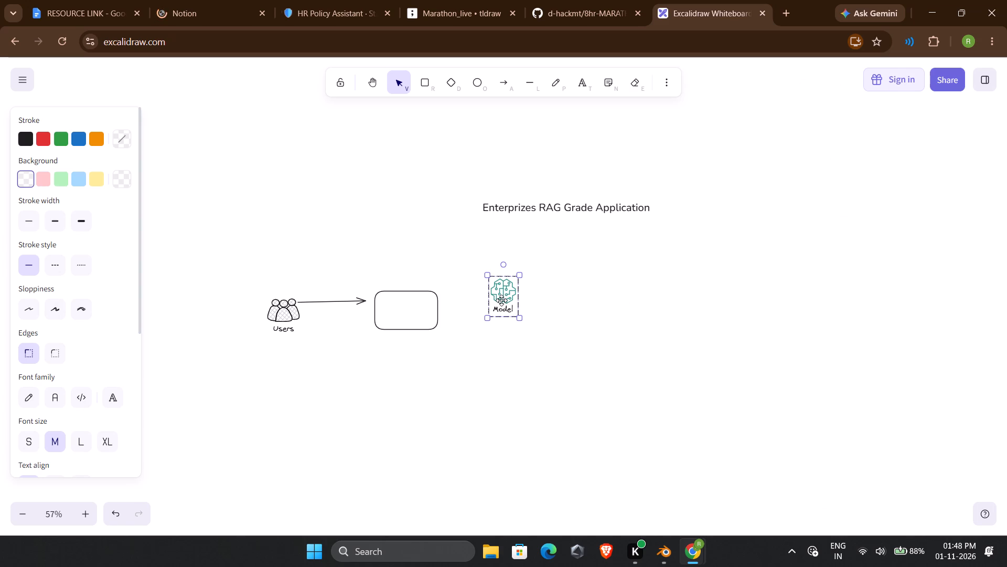
left_click_drag(501, 300, 607, 316)
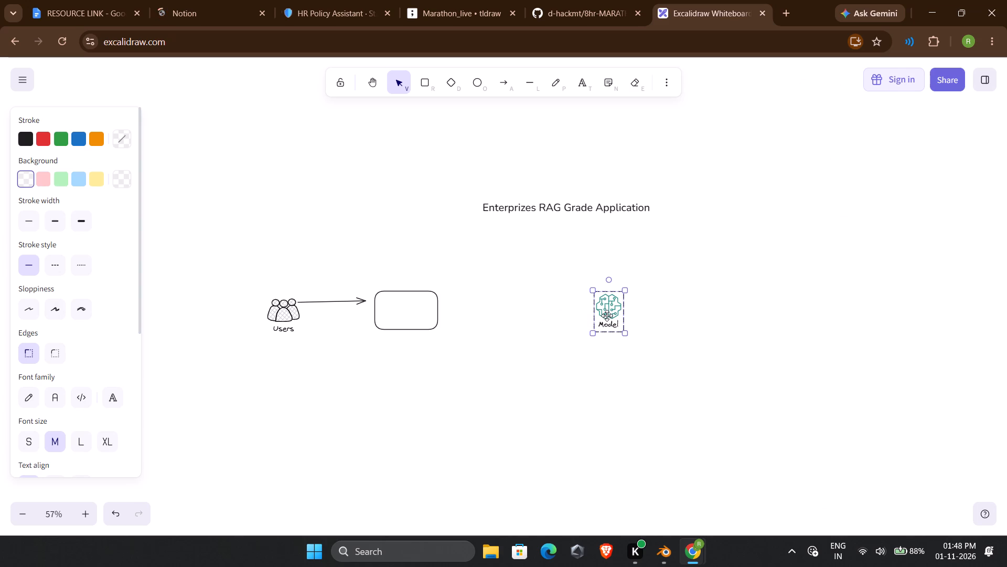
left_click_drag(607, 316, 605, 316)
Search the shape library for "ai" and look through the matching icons.
left_click(1002, 74)
left_click(987, 76)
left_click(886, 129)
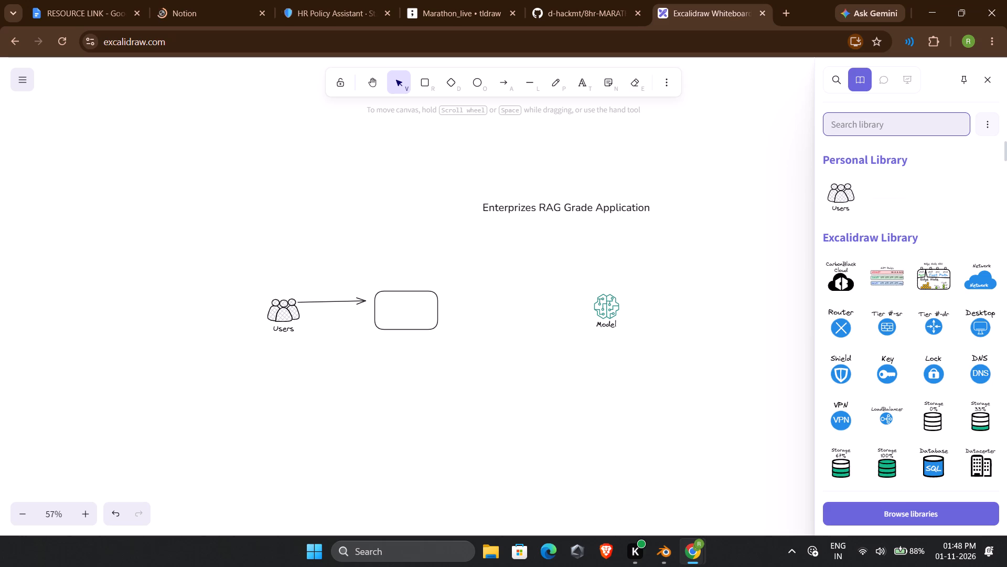
type("ai")
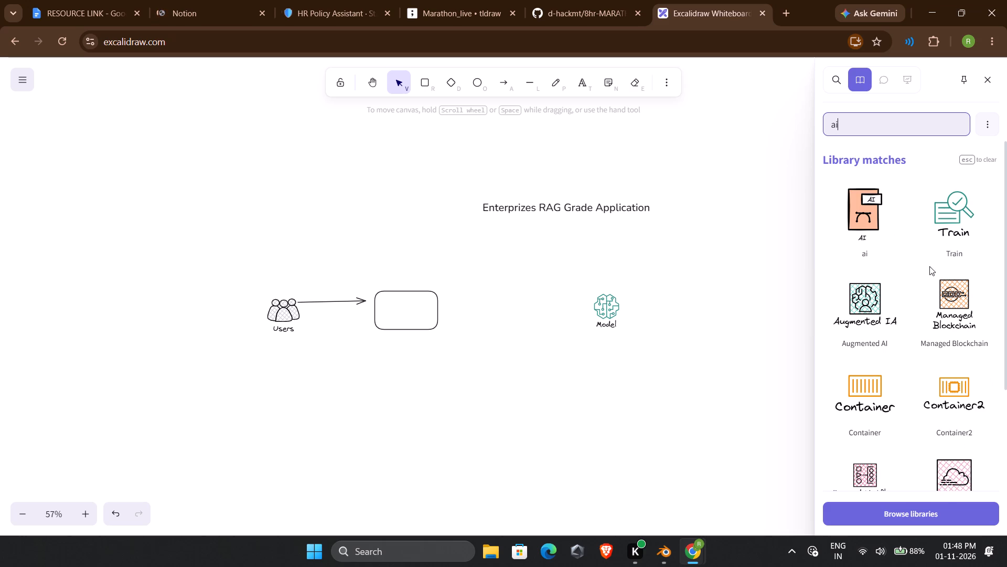
scroll(926, 274, "down", 2)
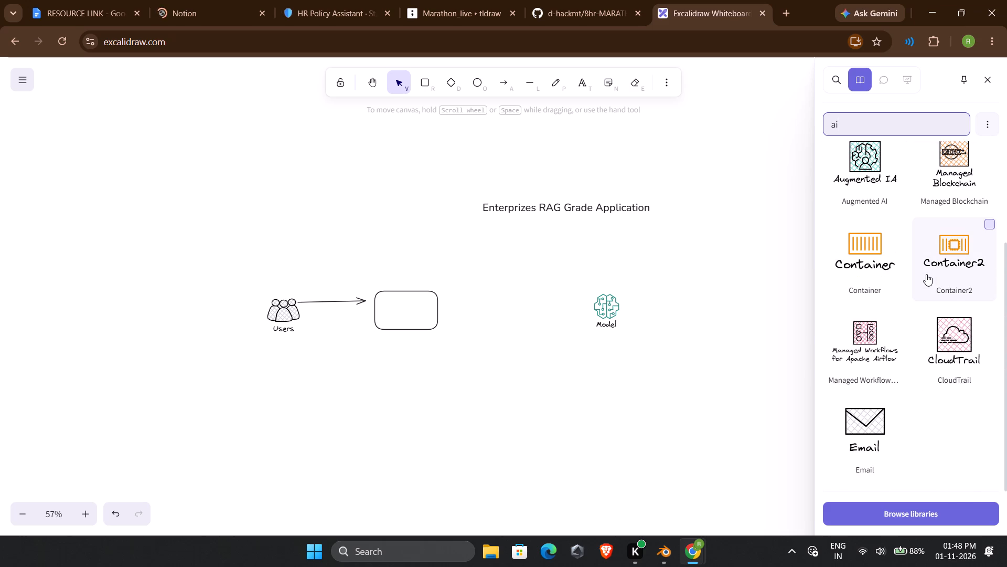
scroll(926, 274, "up", 1)
left_click(753, 168)
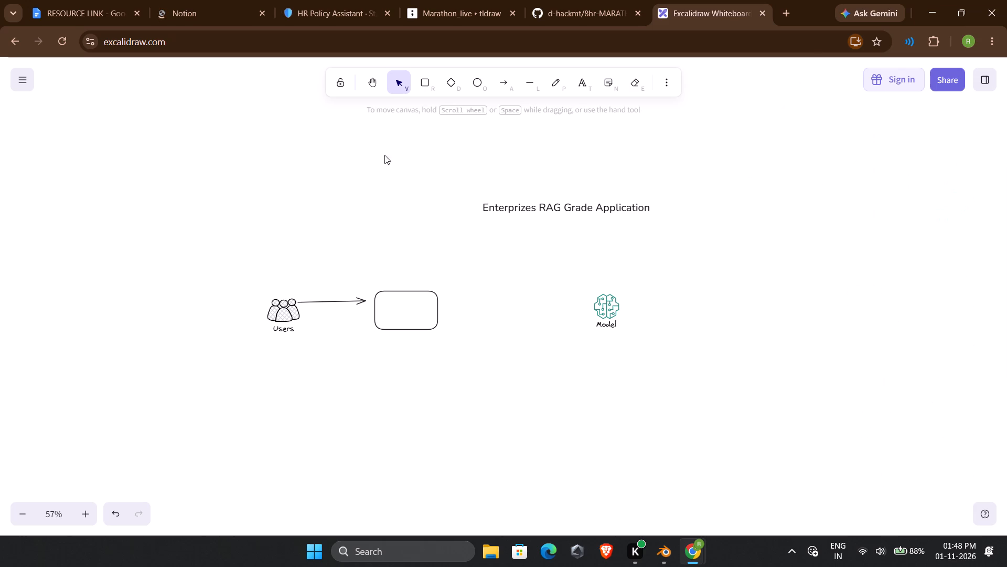
Draw a second rounded rectangle between the first one and the Model icon, similar in size and level with them.
left_click(420, 90)
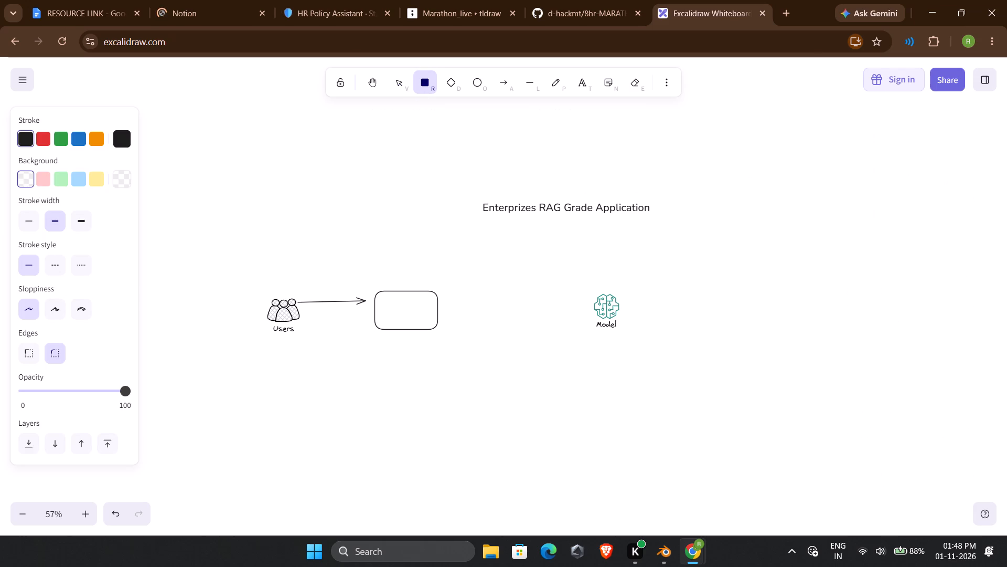
left_click_drag(486, 291, 536, 329)
left_click_drag(536, 329, 542, 334)
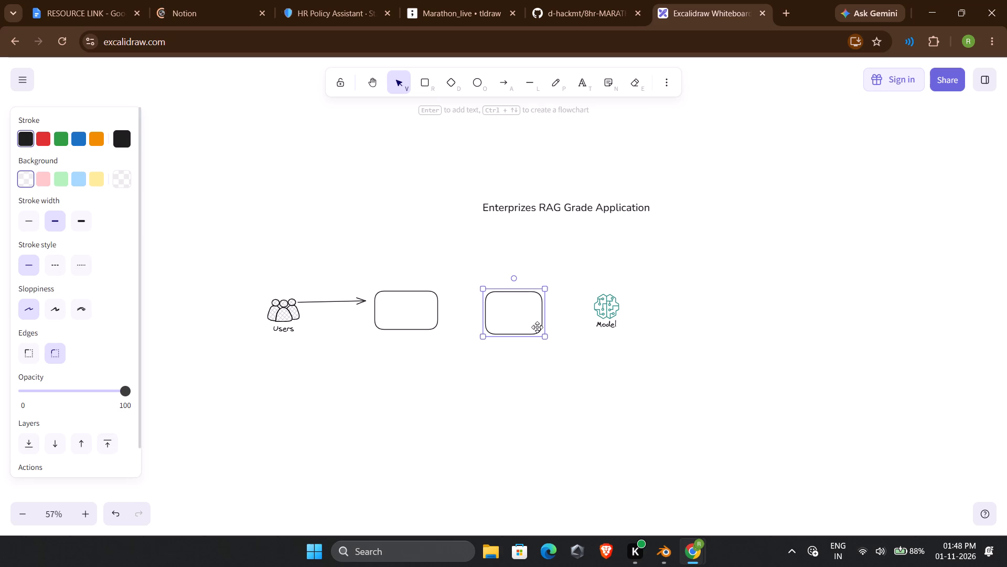
left_click_drag(521, 312, 514, 309)
left_click(521, 365)
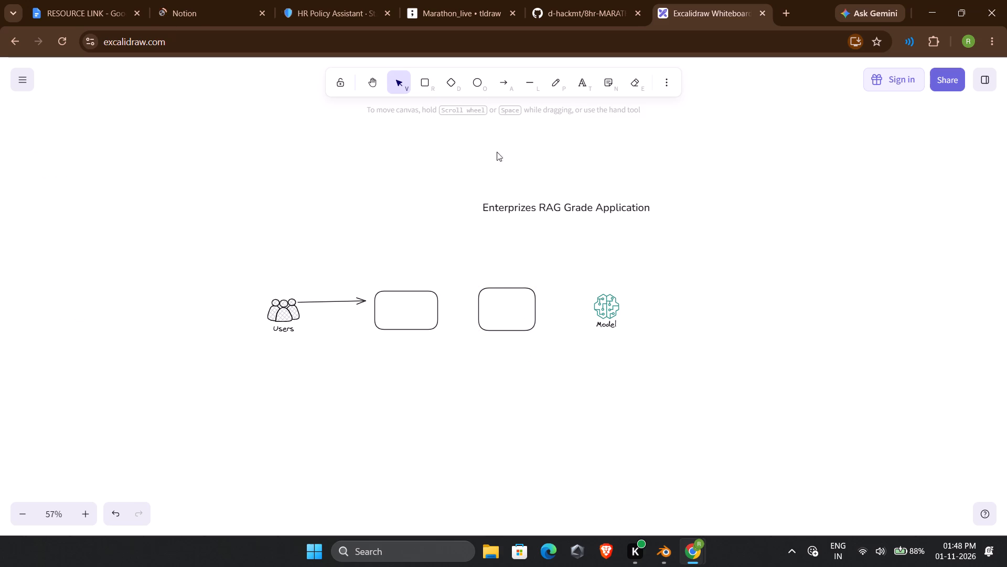
Draw a straight arrow from the second rectangle's right edge to the Model icon, starting near the rectangle's upper part.
left_click(499, 81)
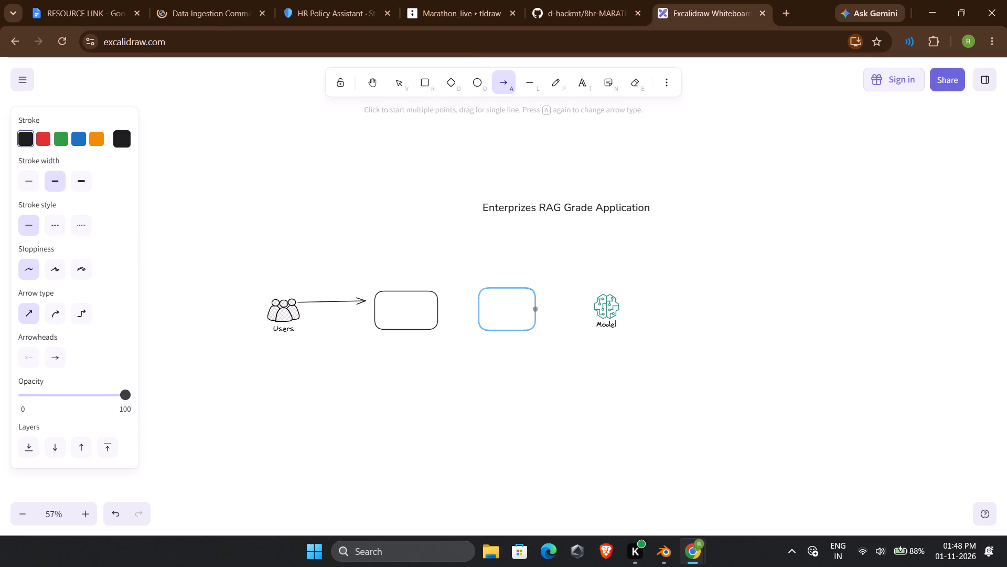
left_click_drag(536, 304, 557, 310)
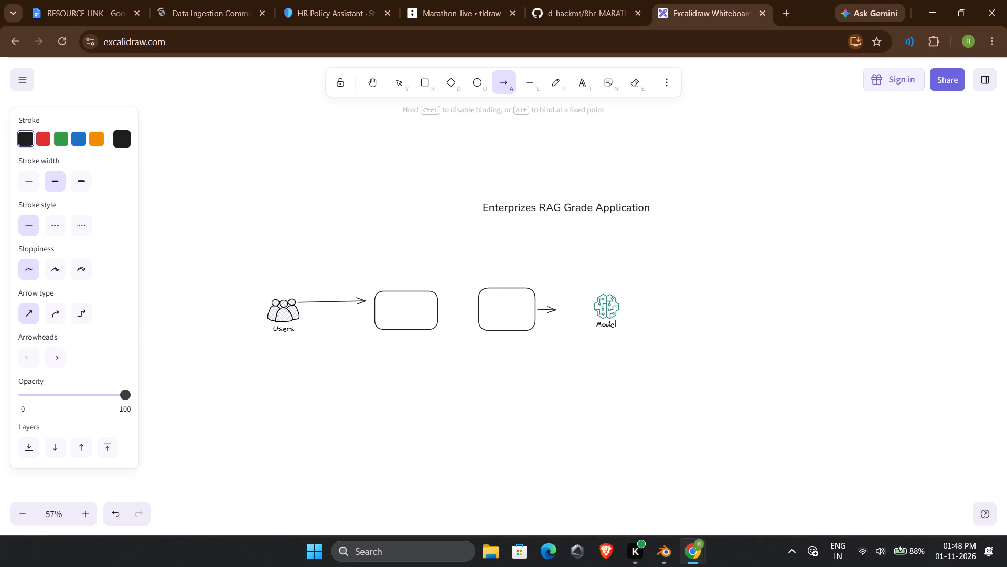
left_click_drag(557, 310, 591, 306)
left_click_drag(591, 306, 588, 302)
left_click_drag(588, 302, 555, 299)
left_click_drag(539, 302, 540, 292)
left_click_drag(553, 298, 588, 304)
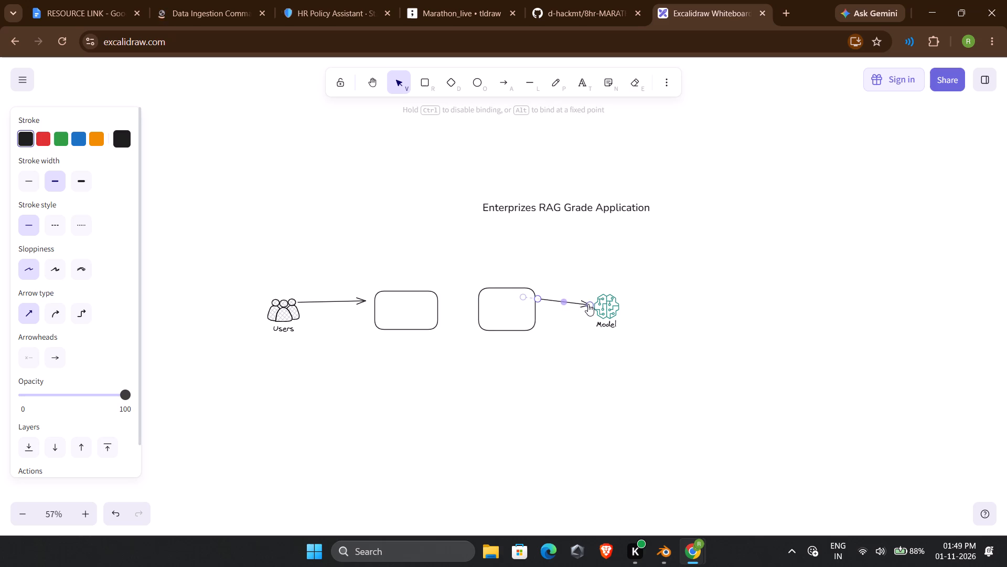
left_click_drag(588, 304, 591, 304)
left_click(585, 328)
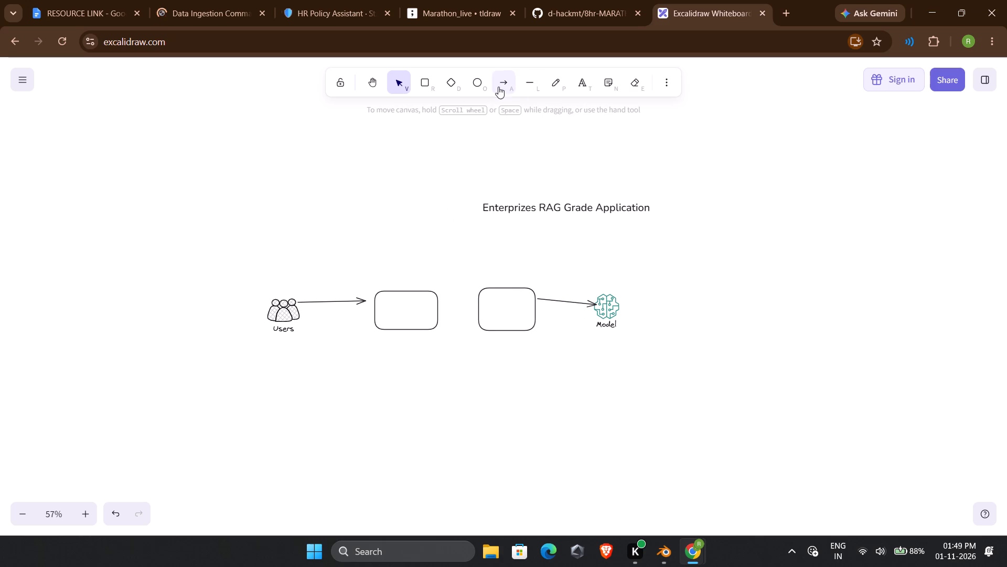
Connect the first rounded rectangle to the second with a straight arrow.
left_click(498, 87)
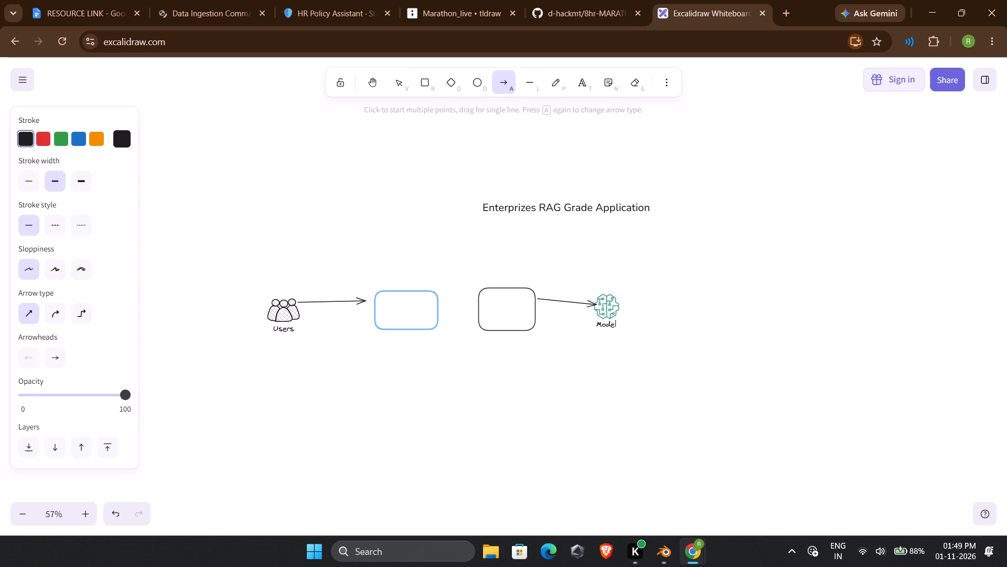
left_click_drag(438, 297, 478, 301)
left_click(569, 373)
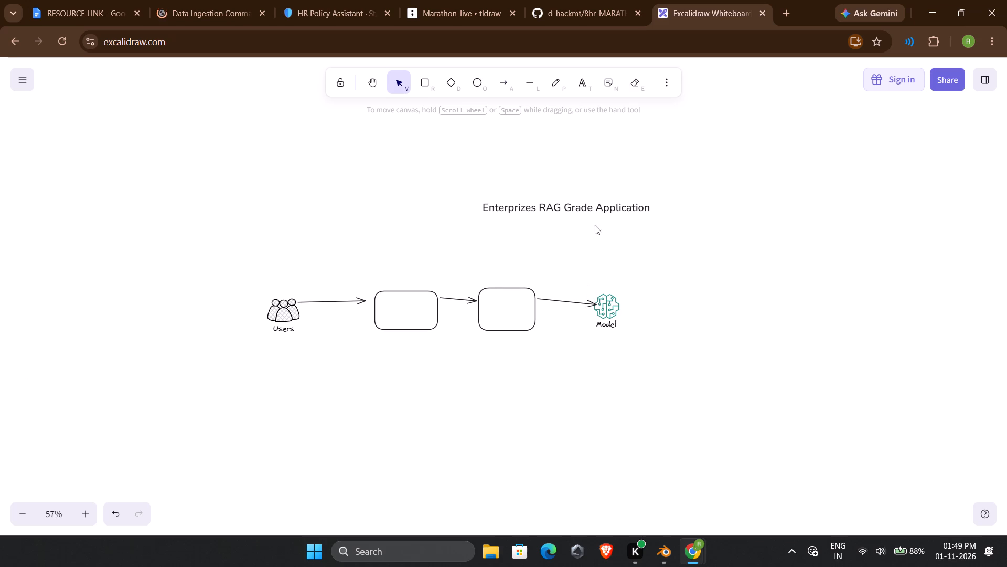
Draw a short straight arrow going right from the Model icon.
left_click(510, 77)
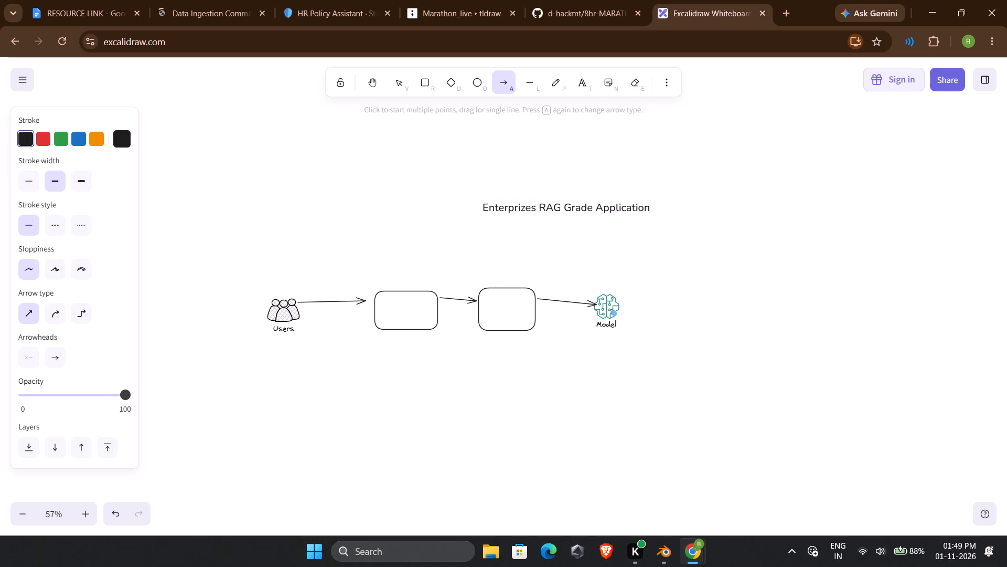
left_click_drag(617, 302, 655, 300)
left_click(655, 300)
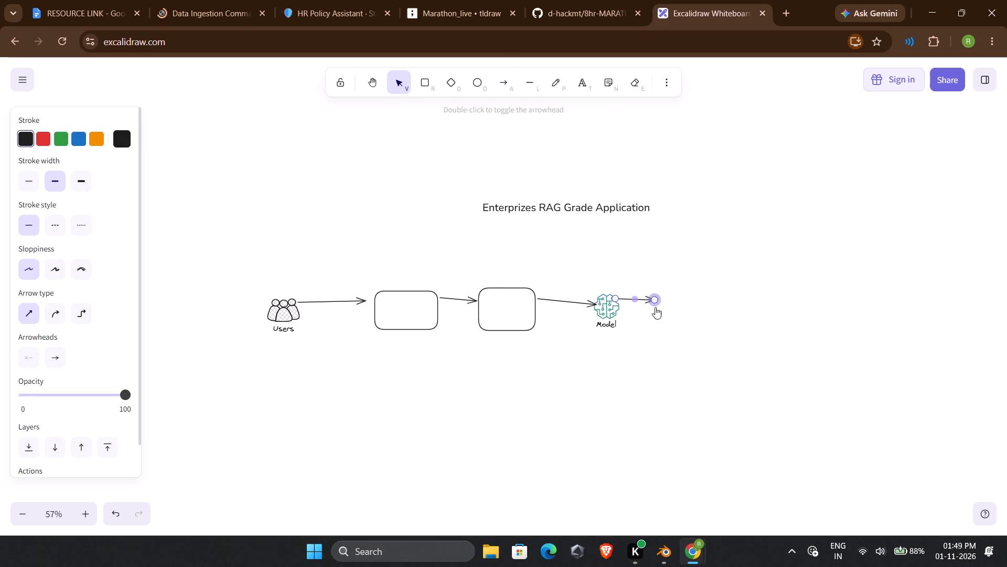
left_click(649, 332)
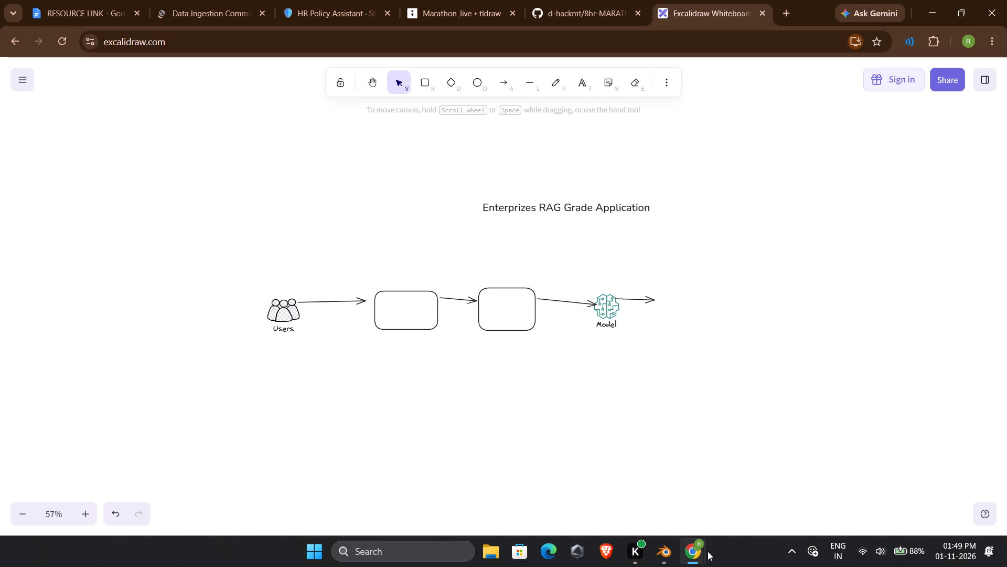
Switch to Blender and close it, discarding the unsaved file.
left_click(713, 445)
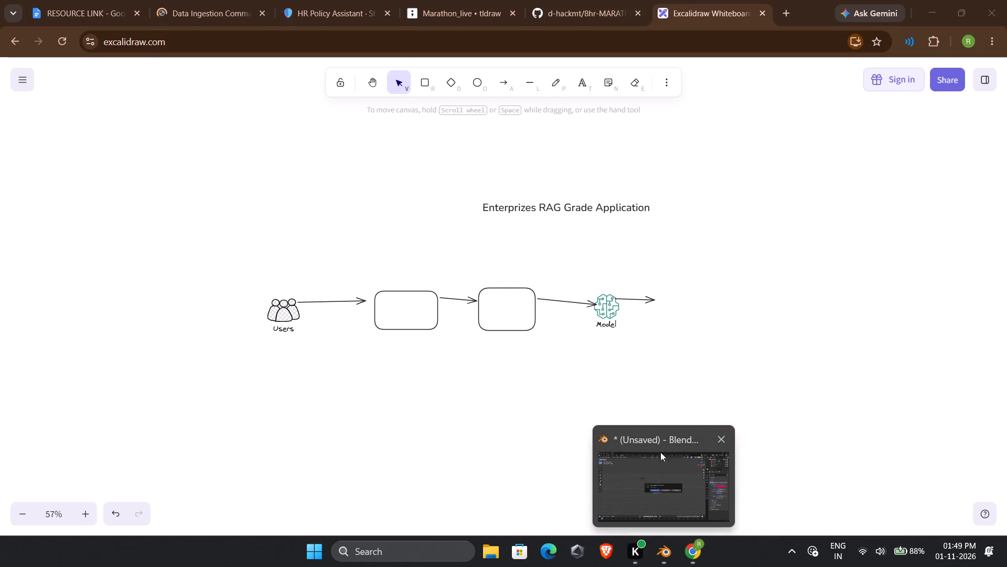
left_click(680, 484)
left_click(519, 297)
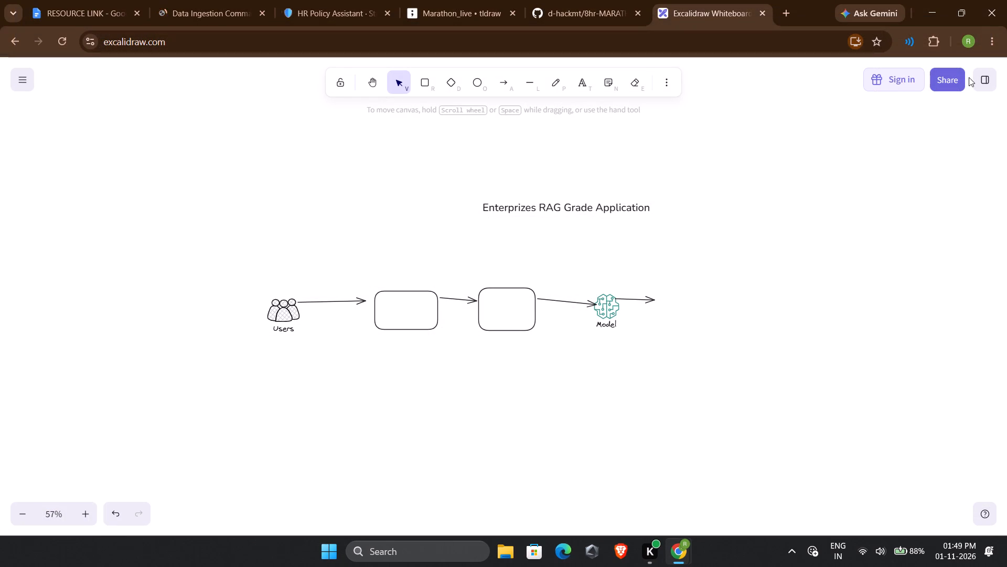
Back in Excalidraw, find the Train icon by searching the library for "tra", place it beyond the Model arrow's tip and enlarge it slightly.
left_click(991, 79)
left_click(876, 123)
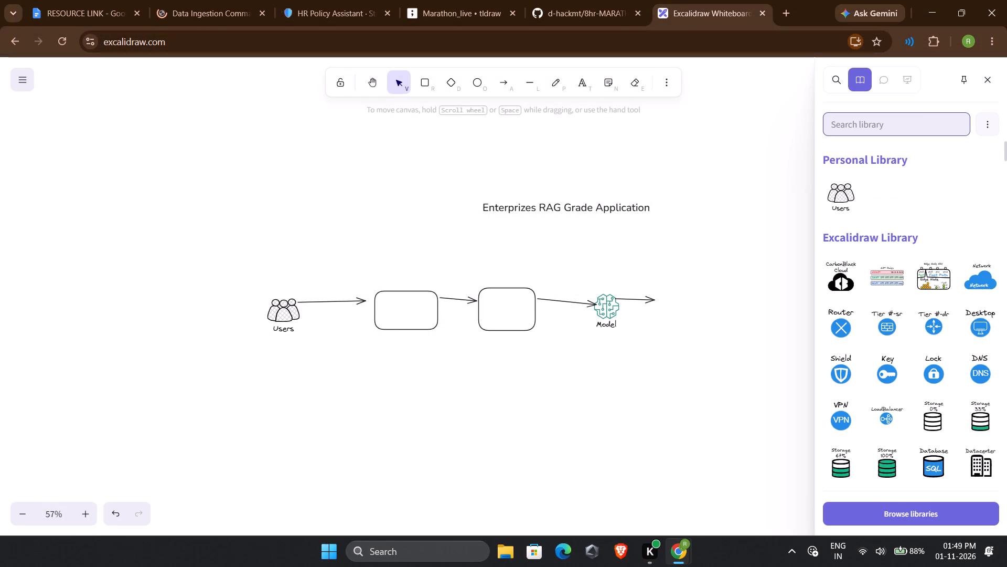
type("tra")
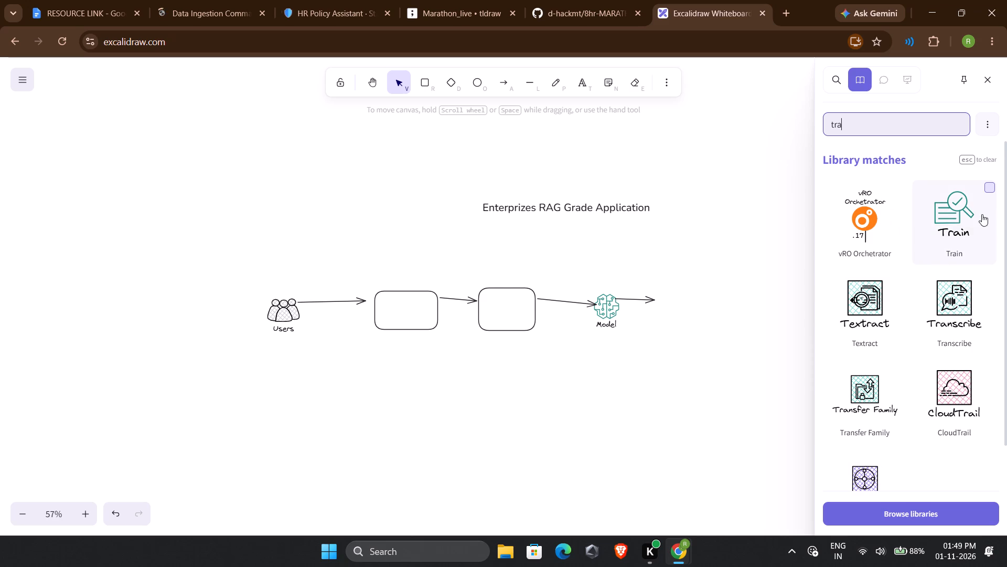
left_click(945, 220)
left_click_drag(498, 300, 681, 307)
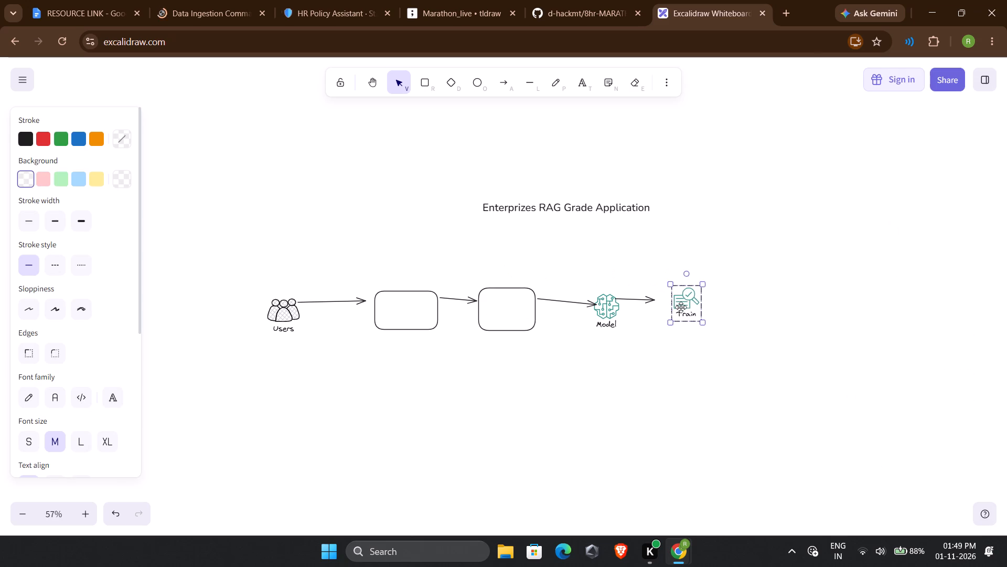
left_click_drag(681, 307, 672, 313)
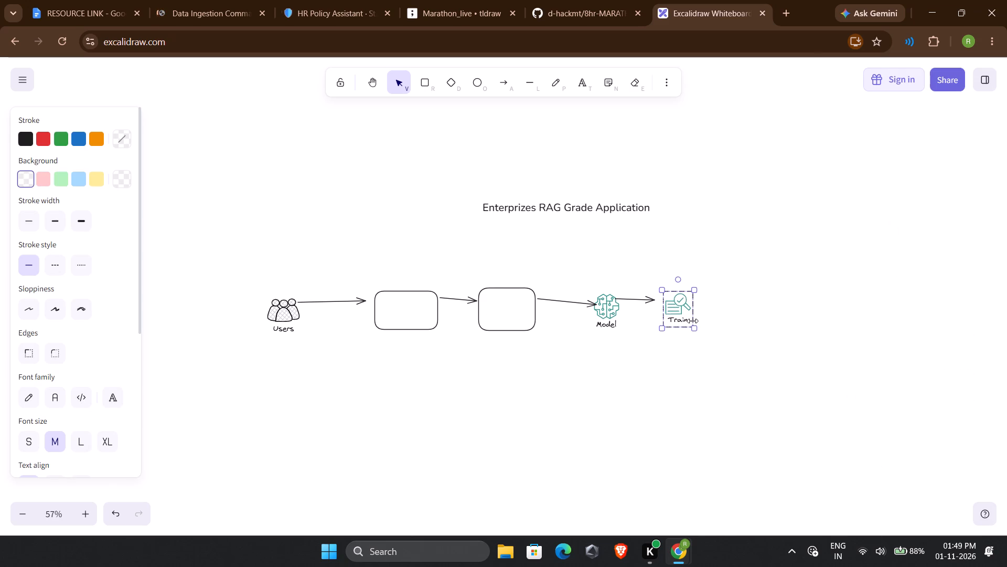
left_click_drag(697, 327, 702, 330)
Enlarge the Model icon and shift it slightly up and left to keep it in line with the arrows.
left_click(614, 318)
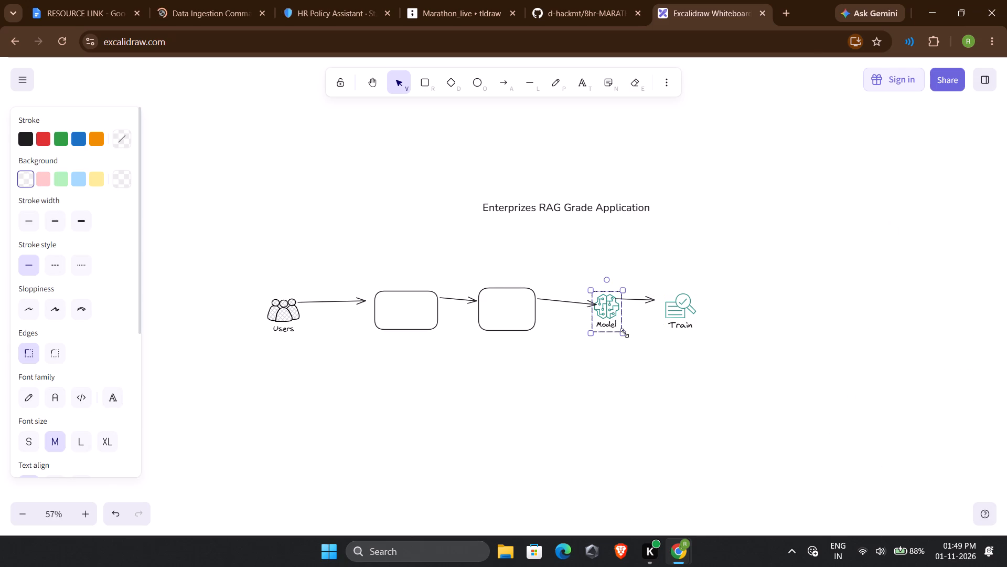
left_click_drag(623, 333, 633, 347)
left_click_drag(614, 328, 607, 323)
left_click(629, 301)
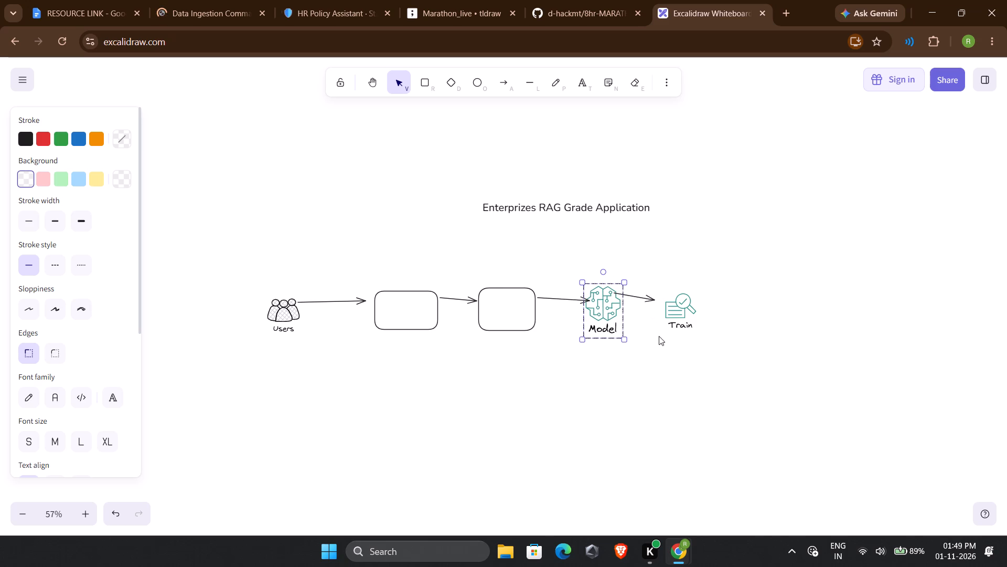
left_click(659, 337)
Move the Train icon slightly up and left to meet the tip of the Model arrow.
left_click_drag(675, 315, 668, 311)
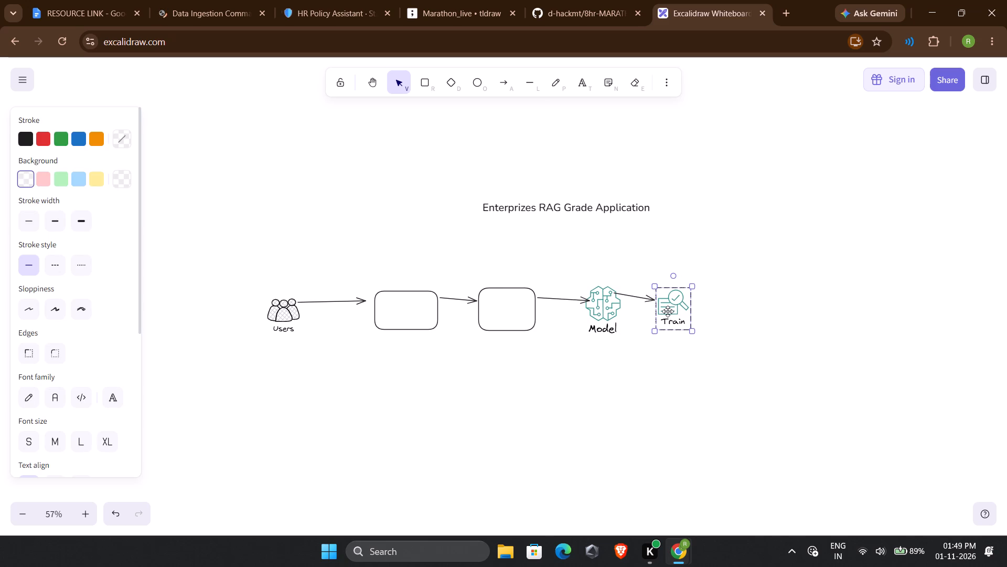
left_click(666, 364)
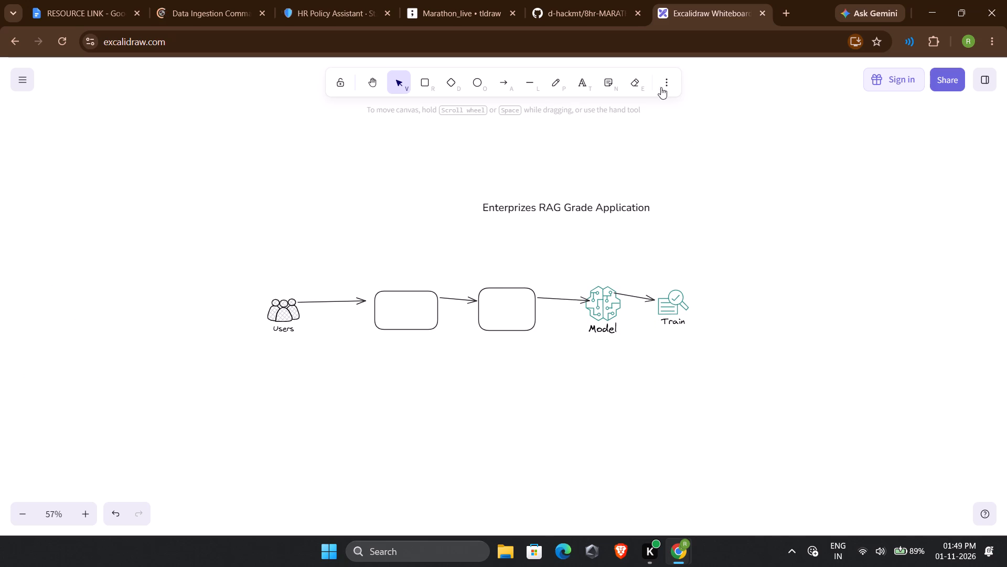
Search the shape library for "out" and look through the matching icons.
left_click(508, 76)
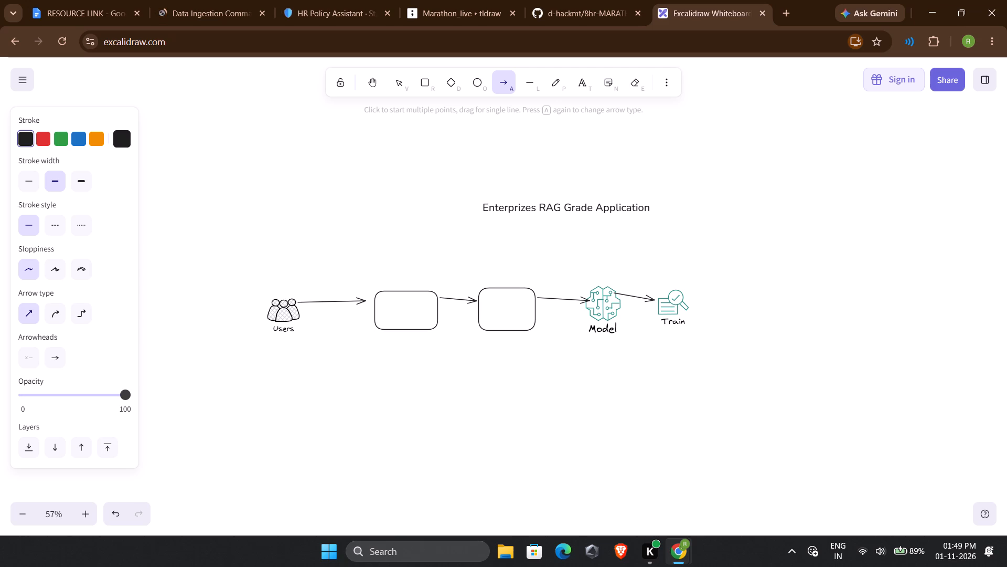
left_click(987, 94)
left_click(986, 84)
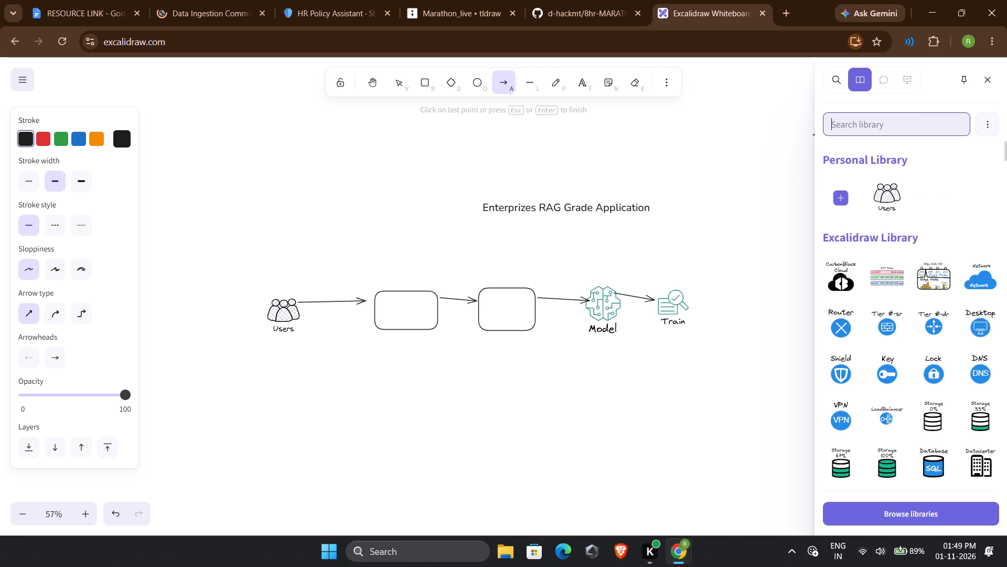
left_click(888, 120)
type("out")
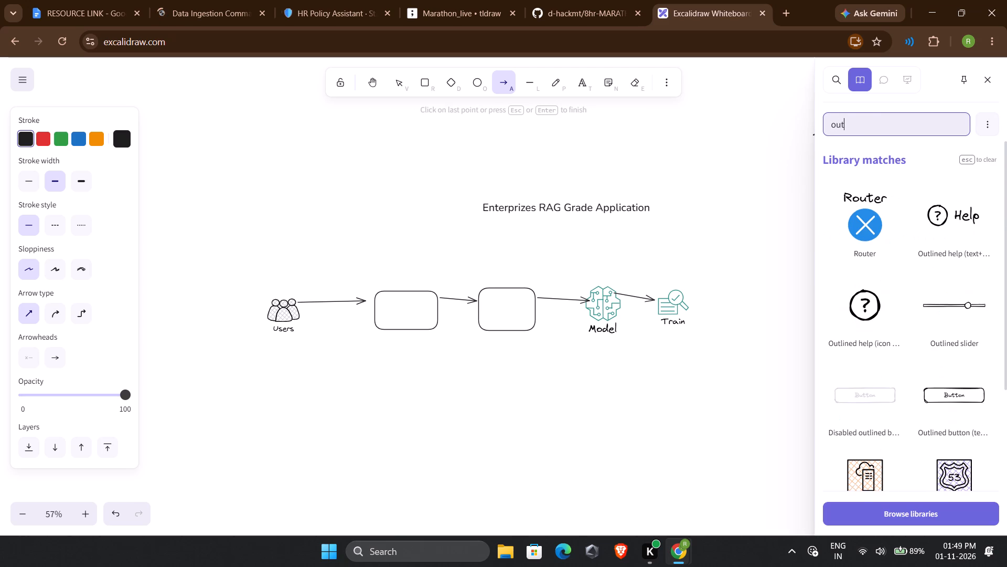
scroll(899, 394, "down", 2)
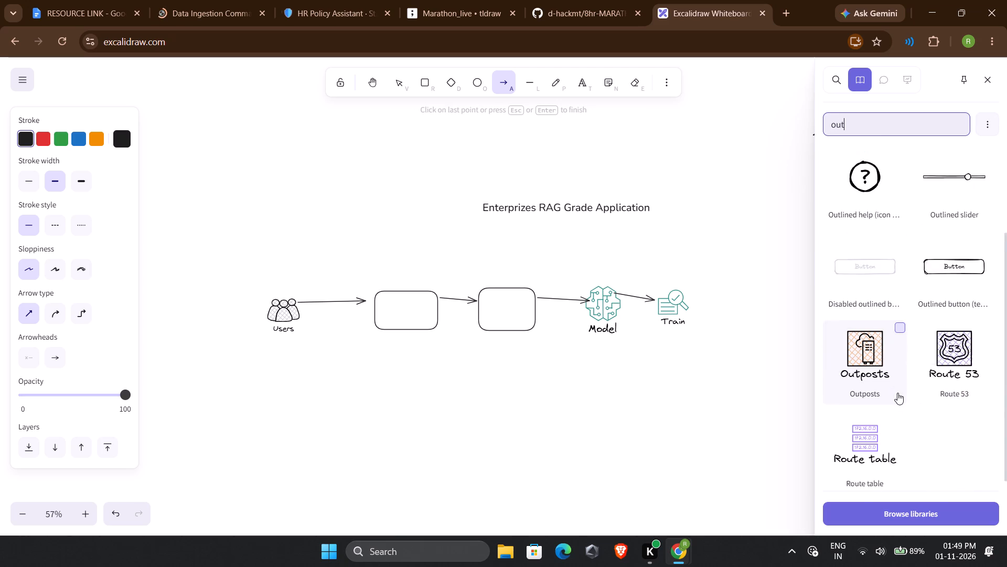
scroll(897, 393, "down", 2)
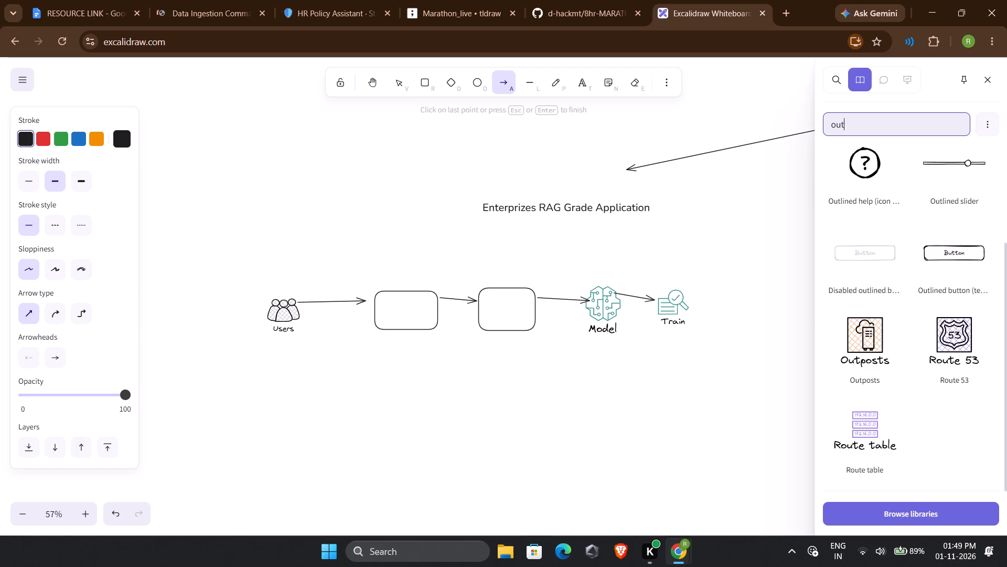
key("Escape")
key("Escape")
key("Escape")
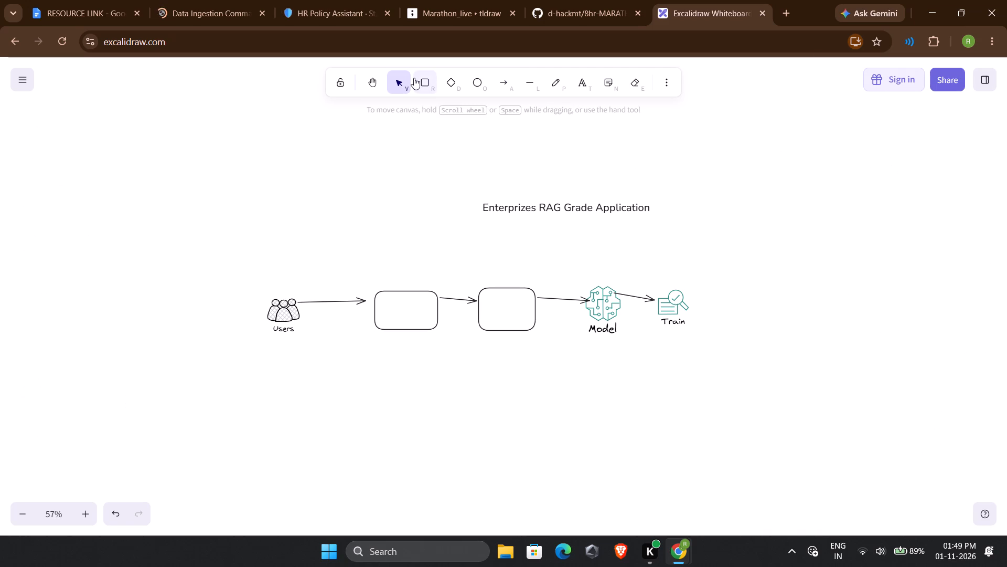
Draw a rounded rectangle beyond the Train icon at the end of the flow and add the text "Output" inside it.
left_click(415, 78)
left_click_drag(730, 282, 822, 354)
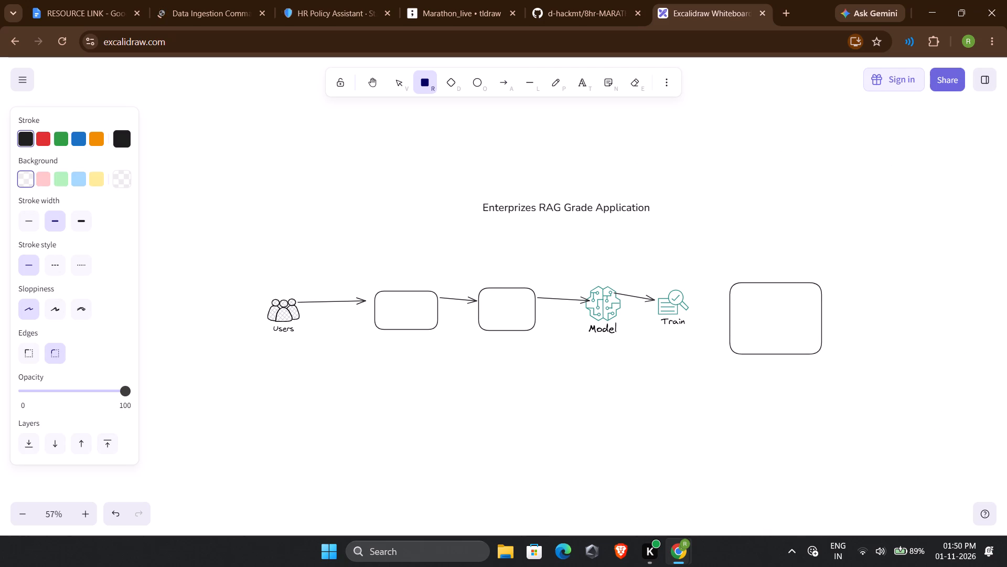
left_click_drag(822, 354, 818, 342)
left_click(581, 72)
left_click(762, 301)
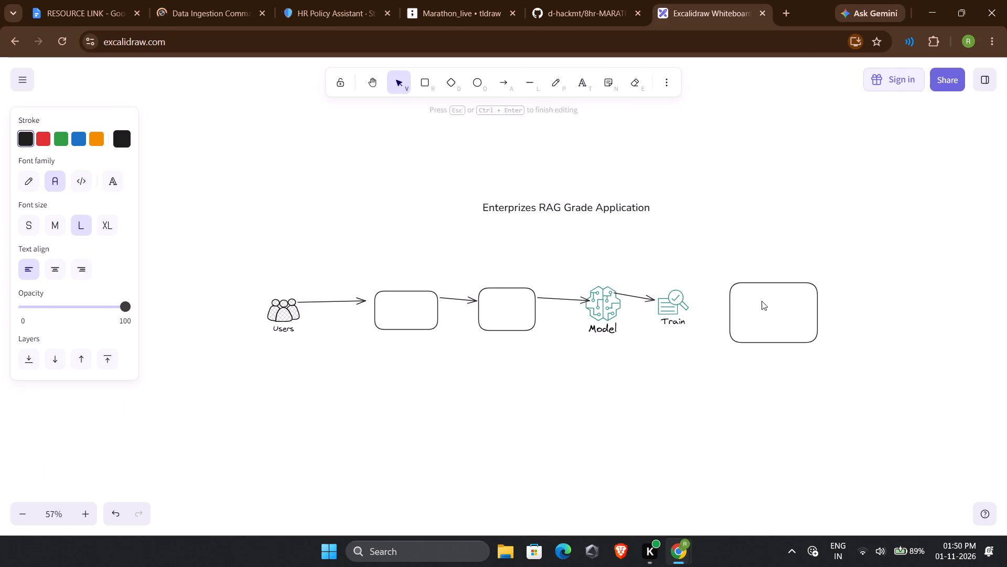
type("Output")
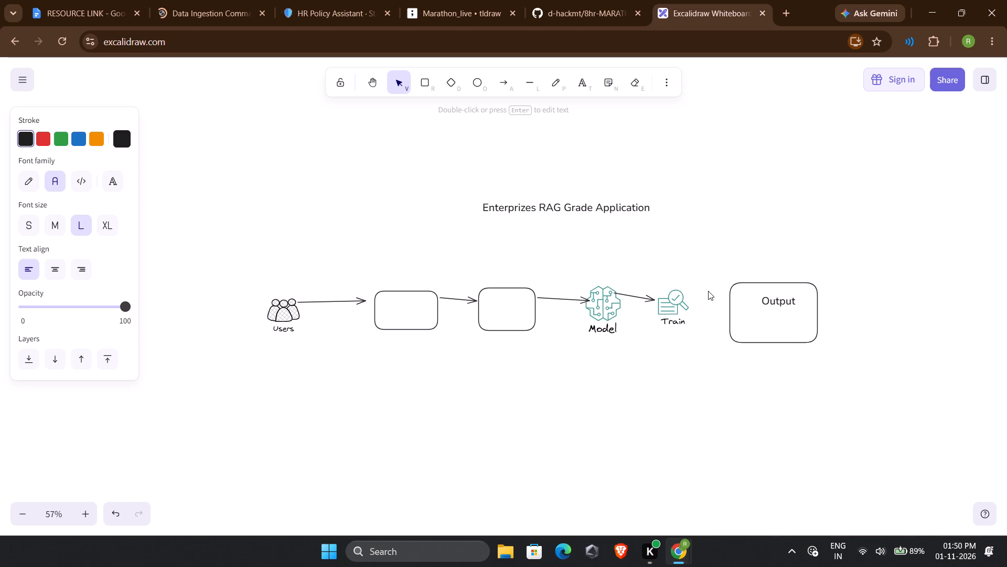
Find the Tools and SDKs icon by searching the library for "tools", delete the Train icon and place the new icon there.
left_click(996, 69)
left_click(917, 123)
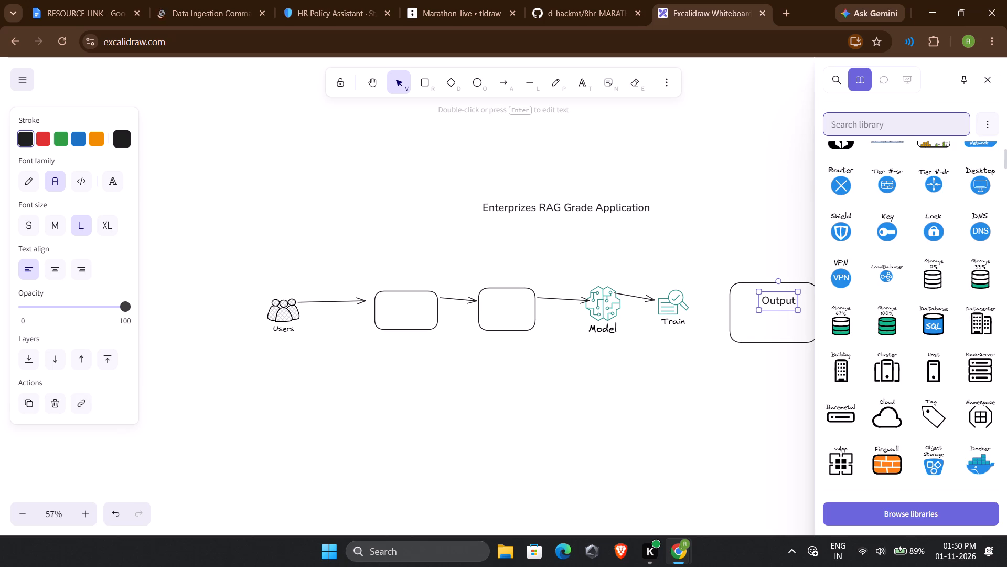
type("tools")
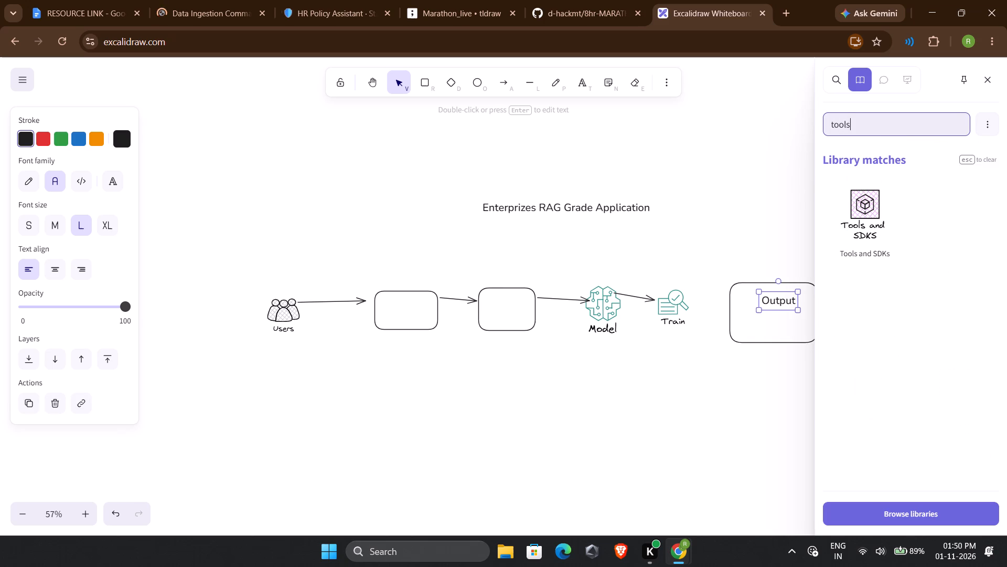
left_click(883, 219)
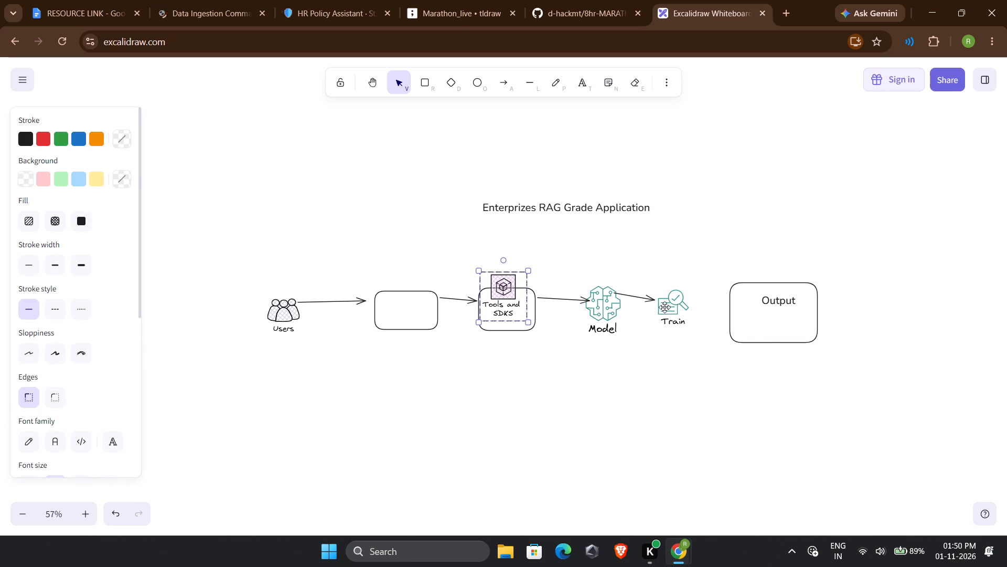
left_click(665, 307)
key("Delete")
left_click_drag(509, 296, 685, 312)
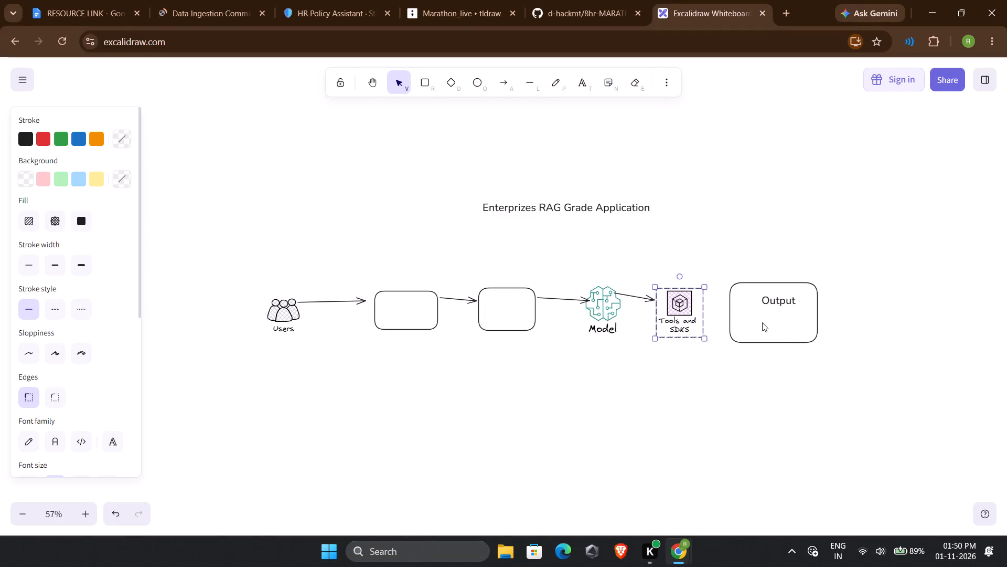
Move the Output box together with its text slightly to the right, away from the Tools and SDKs icon.
left_click(762, 322)
left_click(776, 324)
left_click_drag(706, 237, 862, 386)
left_click_drag(716, 317, 777, 322)
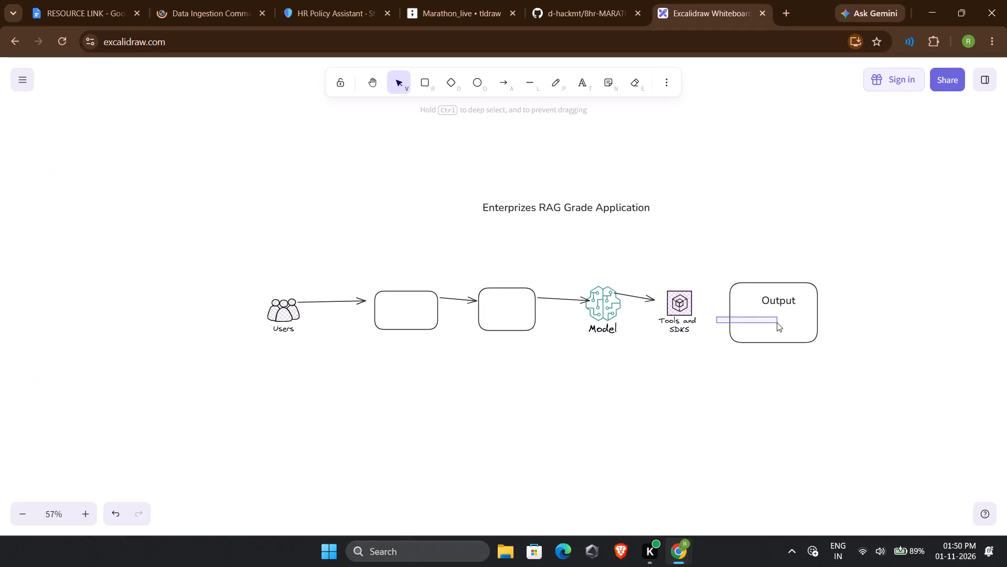
left_click_drag(777, 322, 777, 322)
left_click_drag(695, 219, 854, 412)
left_click_drag(766, 314, 794, 313)
left_click_drag(779, 432, 777, 427)
Shift the Tools and SDKs icon slightly right and adjust the Model arrow to run from the Model's edge to the icon.
left_click_drag(684, 307, 692, 311)
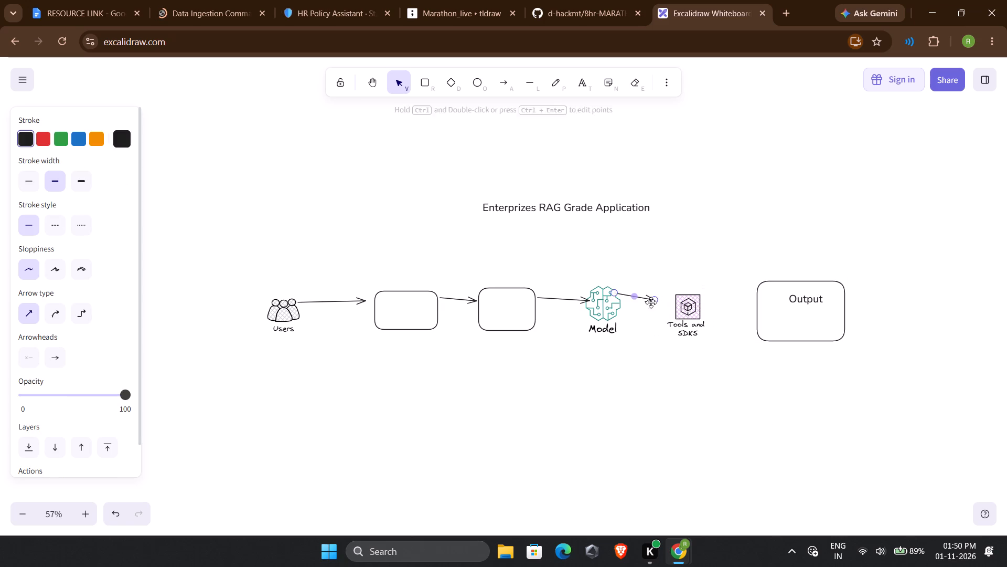
left_click(651, 302)
left_click_drag(615, 295, 620, 303)
left_click_drag(655, 296, 672, 300)
left_click(746, 345)
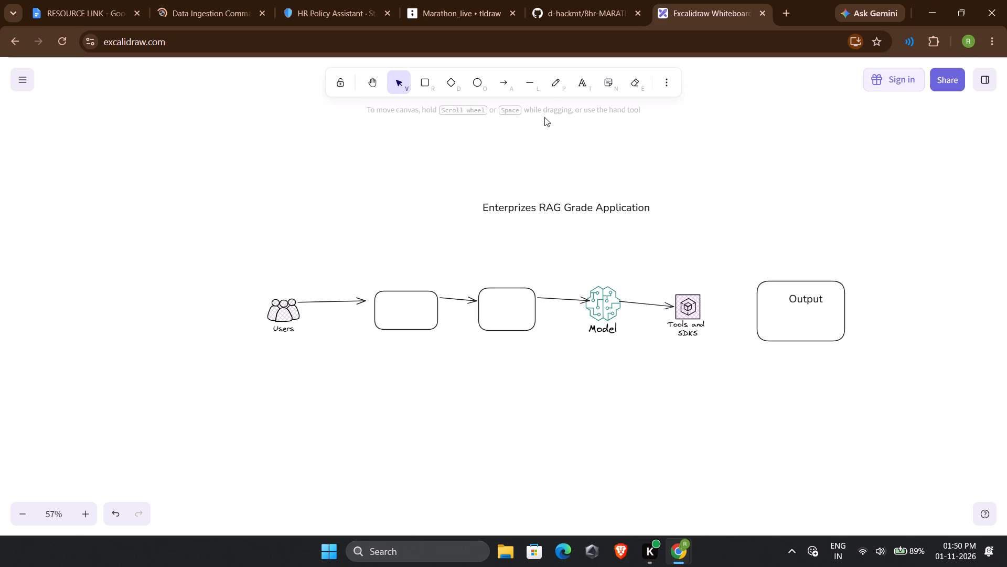
Draw an arrow from the Tools and SDKs icon to the Output box.
left_click(501, 81)
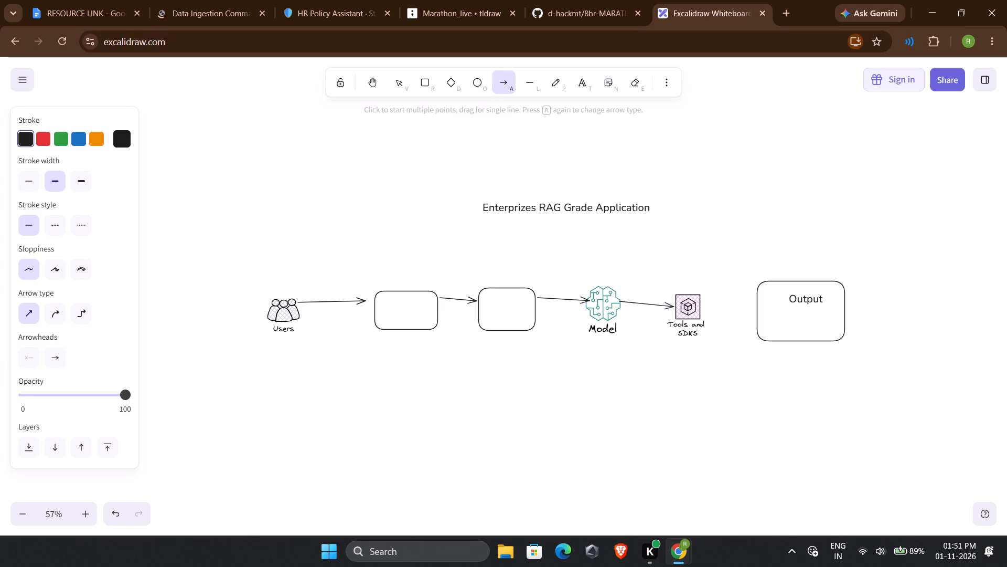
left_click_drag(700, 306, 757, 306)
left_click(738, 355)
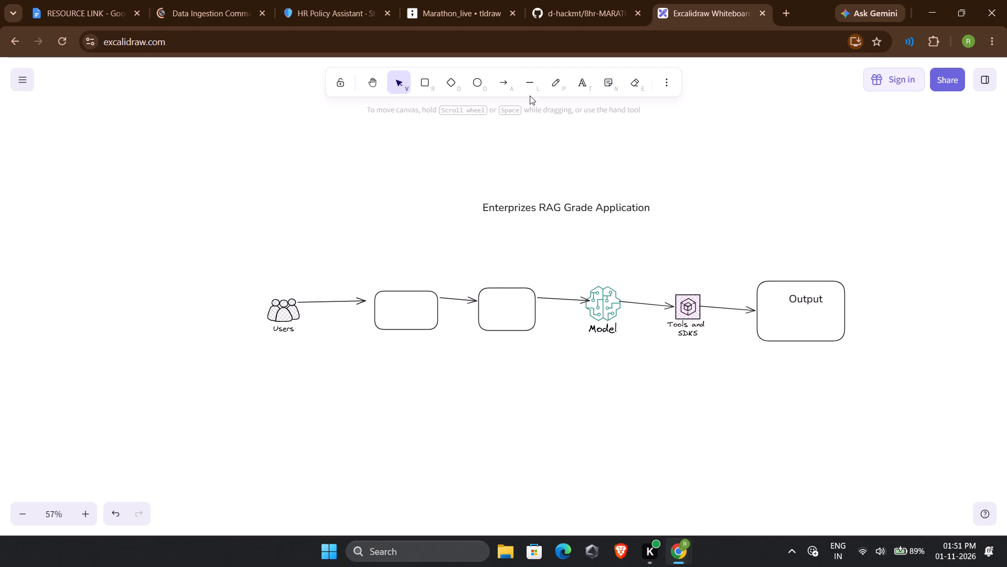
Label the second processing box "AI APPlication", breaking the text into two lines after "APP" and centring it in the box.
left_click(579, 76)
left_click(491, 306)
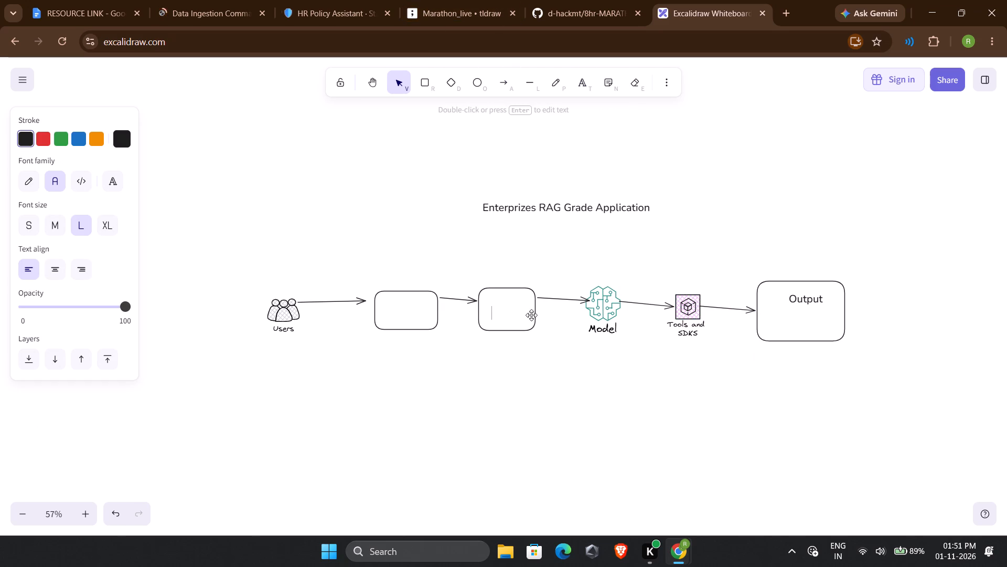
type("AI APPlication")
left_click(542, 389)
left_click_drag(520, 312, 517, 310)
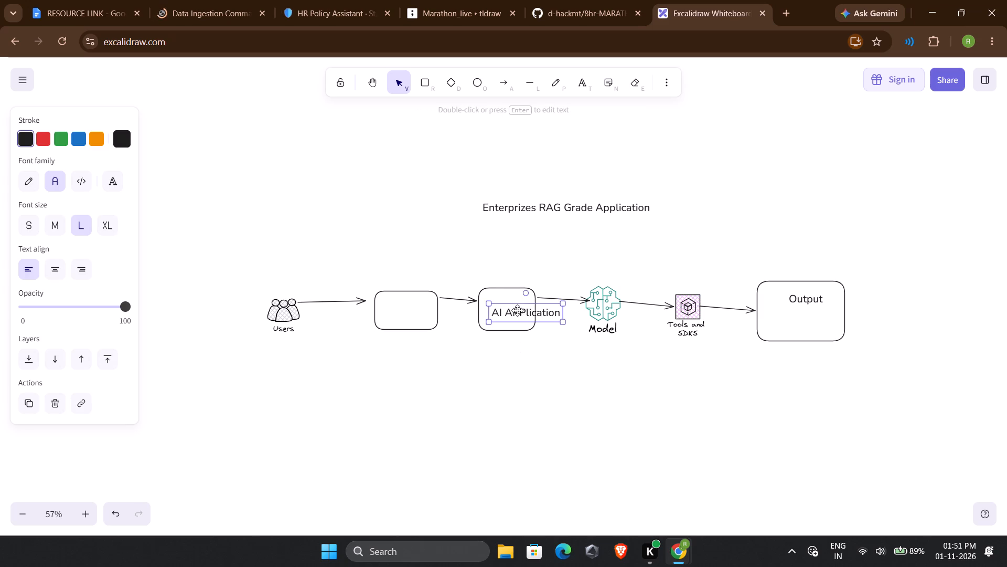
left_click_drag(517, 310, 513, 299)
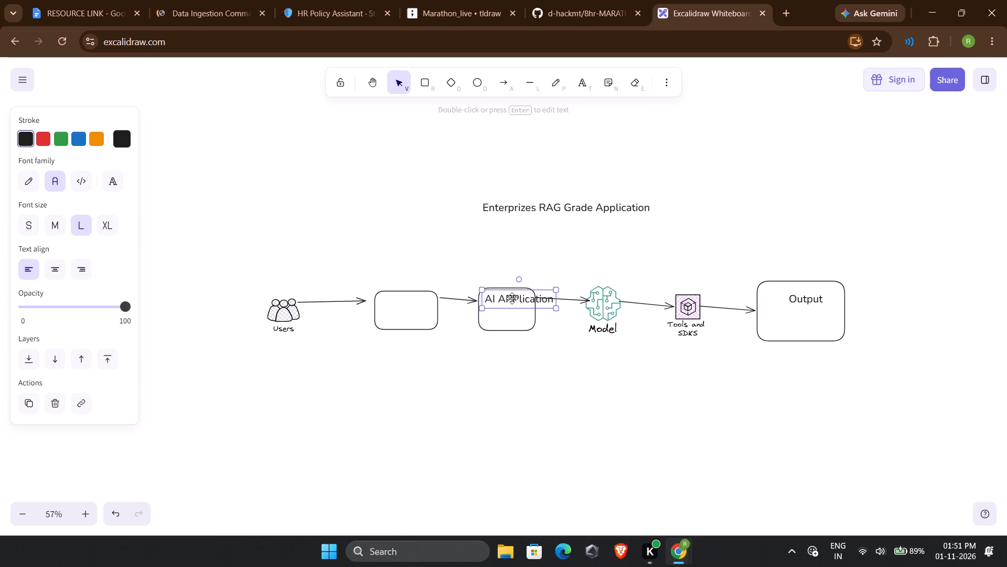
double_click(518, 300)
left_click(521, 302)
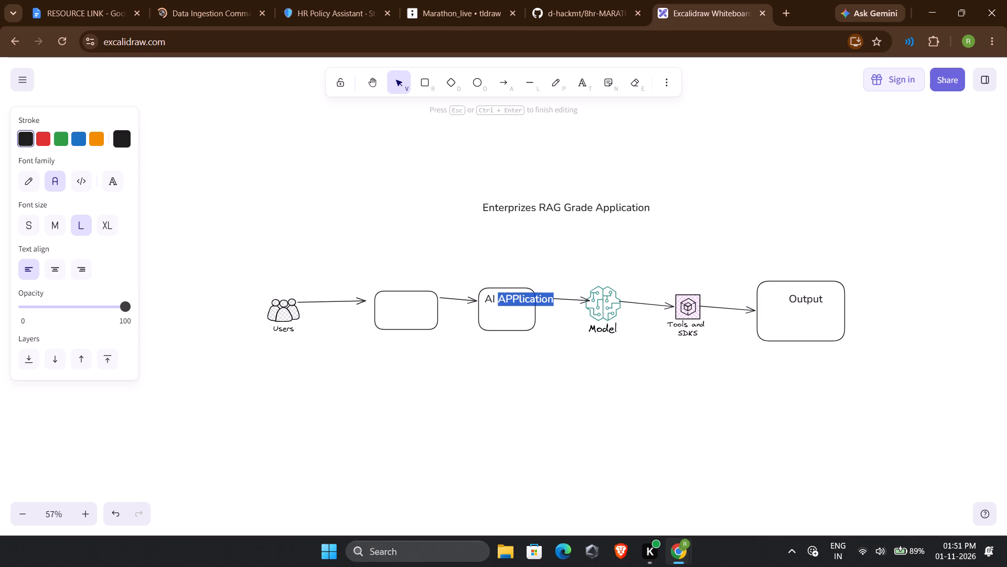
left_click(517, 300)
key("Return")
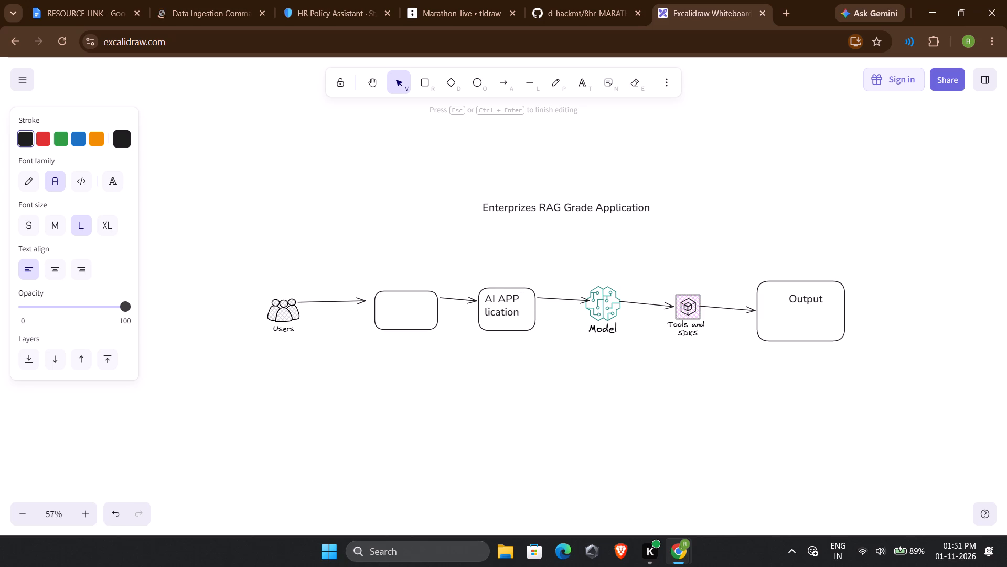
left_click(447, 395)
left_click(487, 312)
left_click_drag(506, 310, 508, 311)
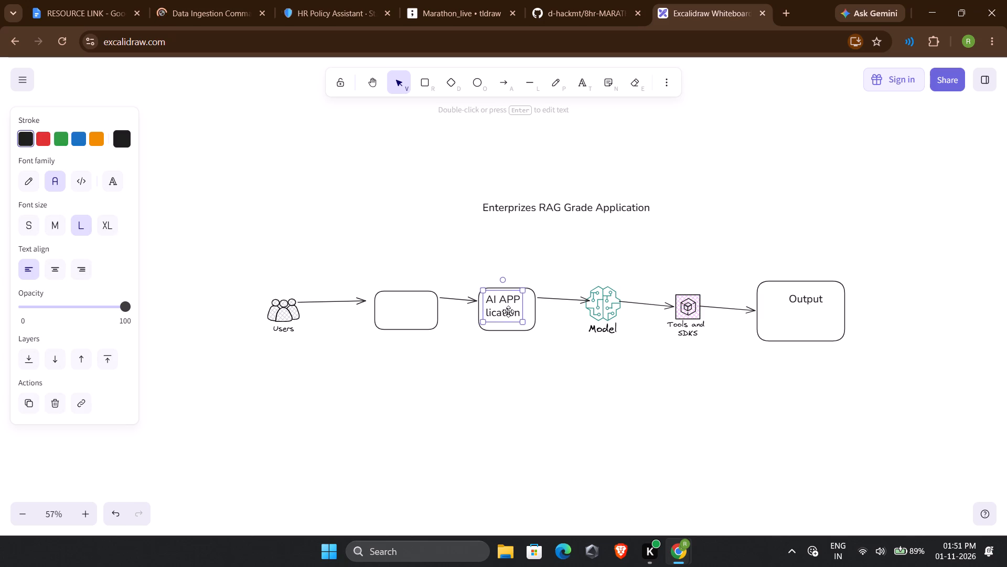
left_click_drag(508, 311, 511, 316)
left_click(452, 388)
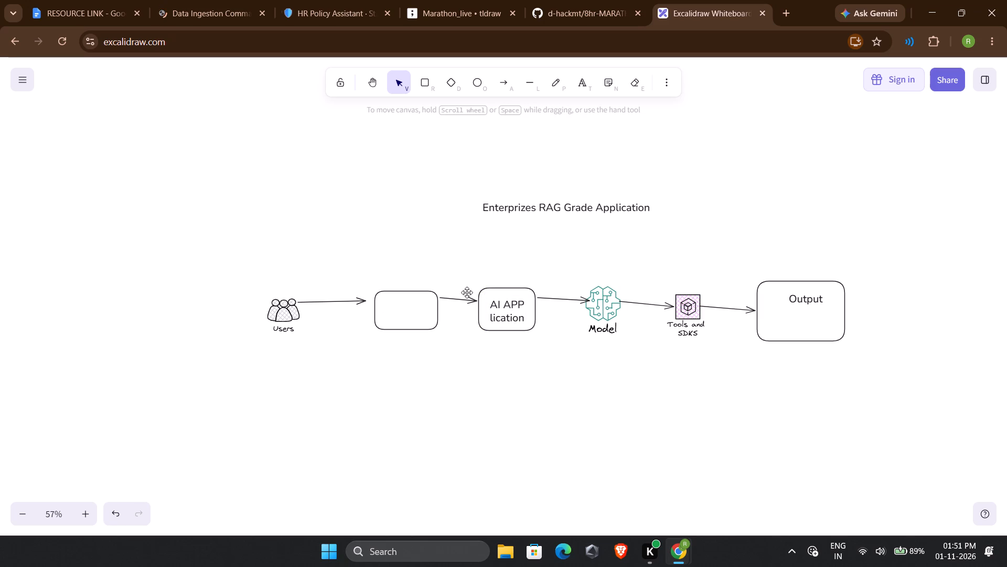
Label the first processing box "Chat app interface" on three lines and fit the text inside the box.
left_click(577, 89)
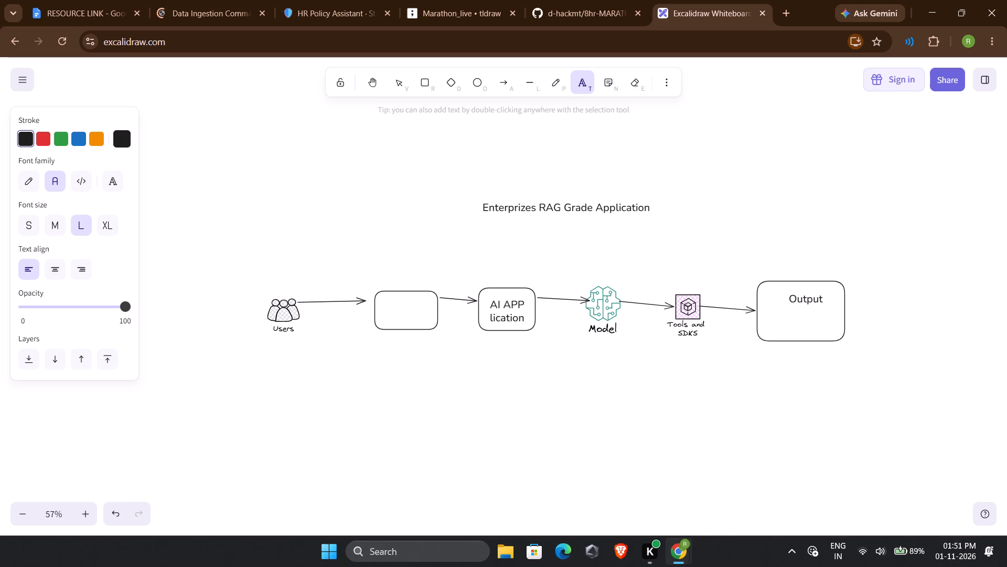
left_click(404, 299)
type("Chat")
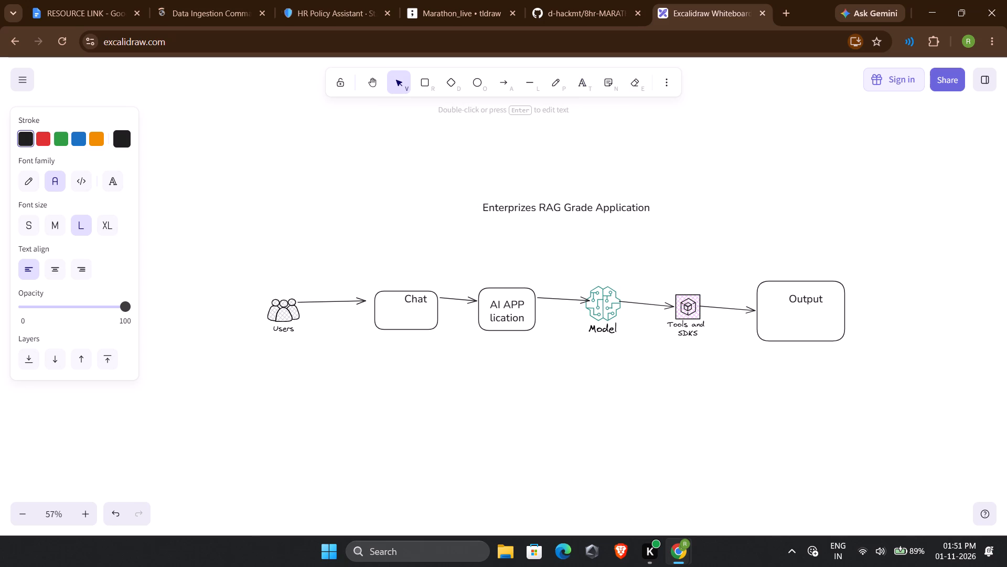
key("space")
key("Return")
type("app interface")
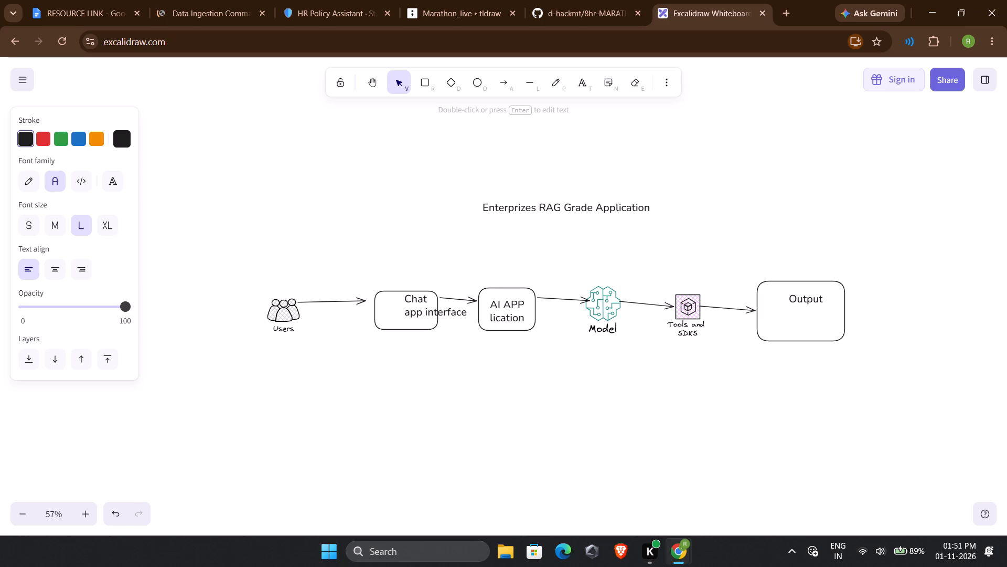
left_click(424, 313)
key("Return")
left_click_drag(411, 321, 402, 313)
left_click(423, 339)
left_click_drag(413, 309, 401, 308)
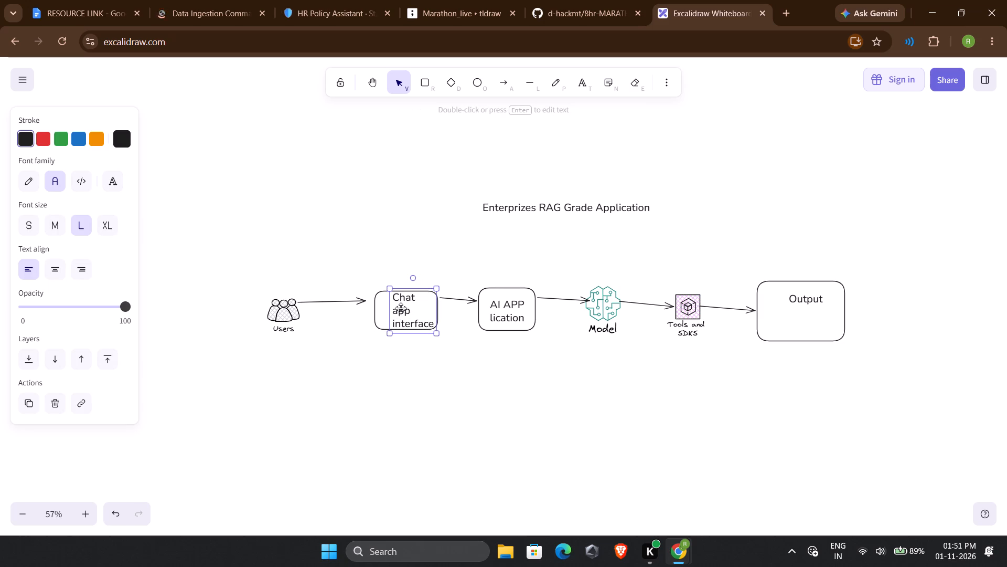
left_click_drag(401, 308, 399, 307)
left_click(421, 388)
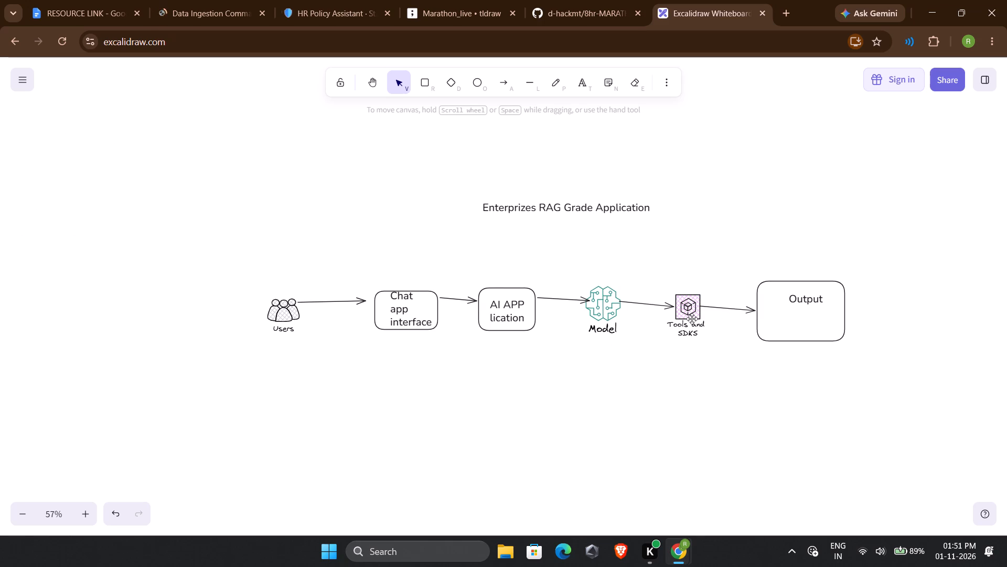
Move the Tools and SDKs icon, the Output box with its text and their connecting arrow together farther right from the Model.
left_click(790, 319)
left_click_drag(757, 256, 847, 355)
left_click_drag(805, 412, 793, 401)
left_click_drag(629, 248, 967, 411)
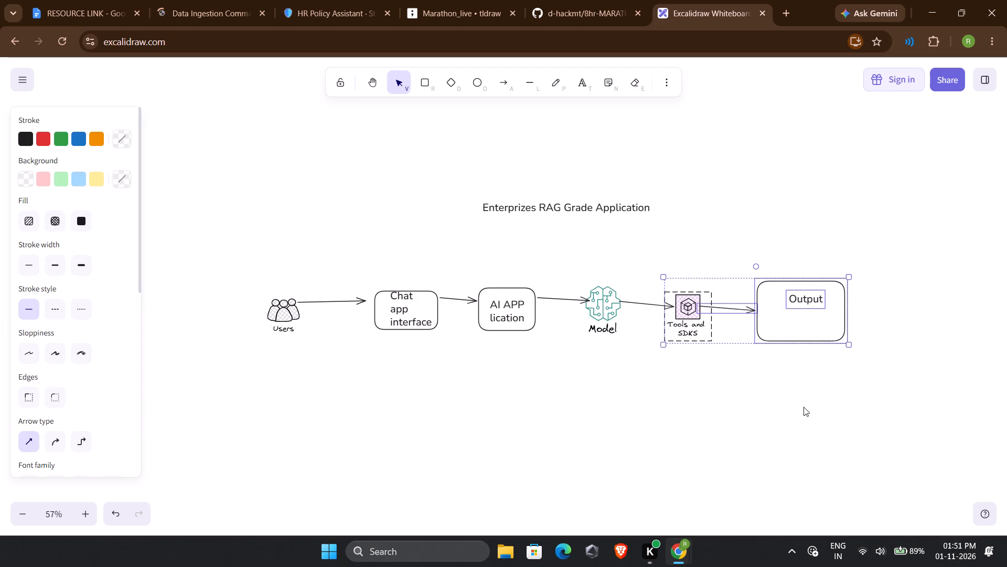
left_click_drag(748, 323, 879, 327)
left_click(703, 404)
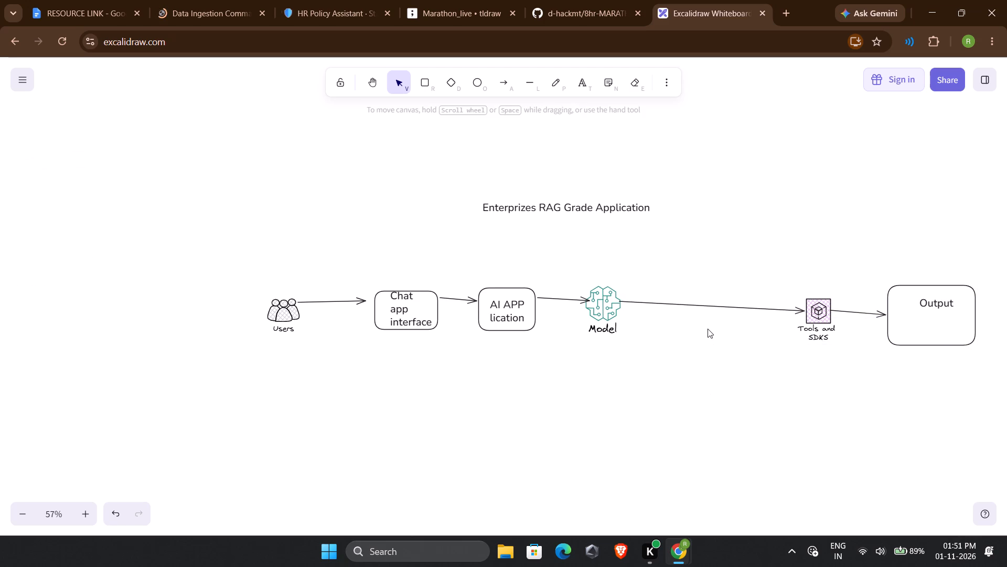
Shorten the Model's outgoing arrow so that it ends in the gap before the Tools and SDKs icon.
left_click(713, 309)
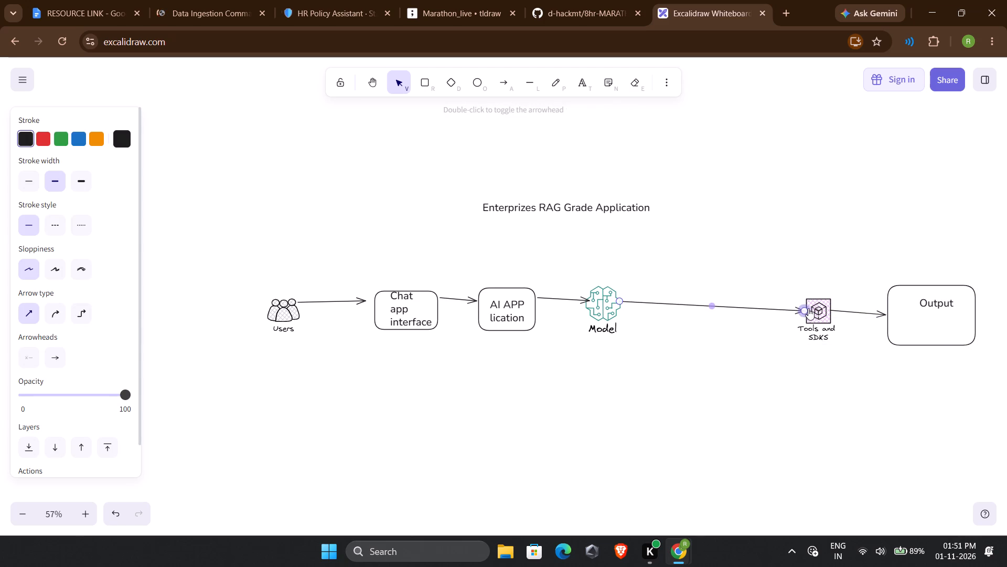
left_click_drag(808, 308, 685, 303)
Search the shape library for "vecti" and clear the search.
left_click(984, 79)
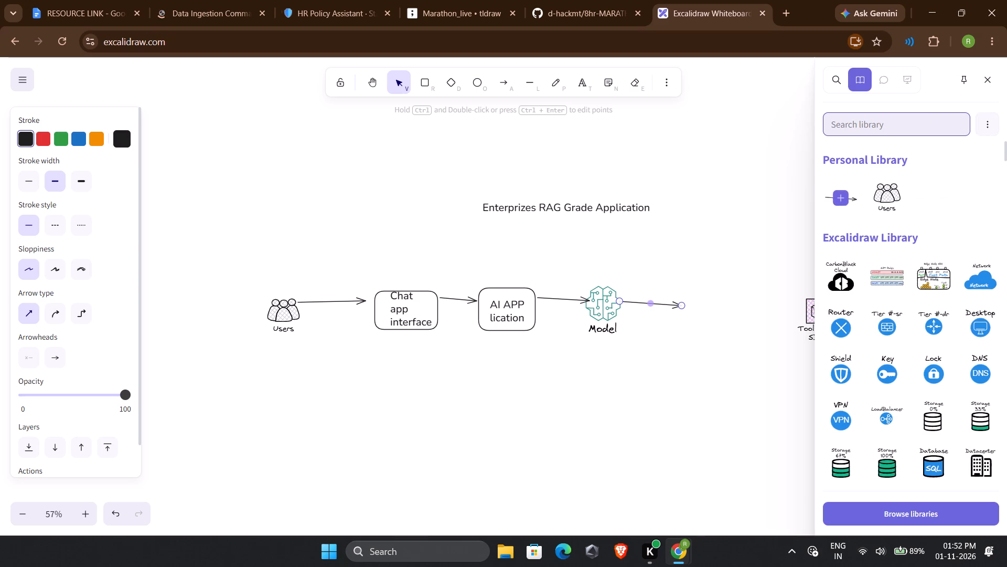
left_click(848, 117)
type("vecti")
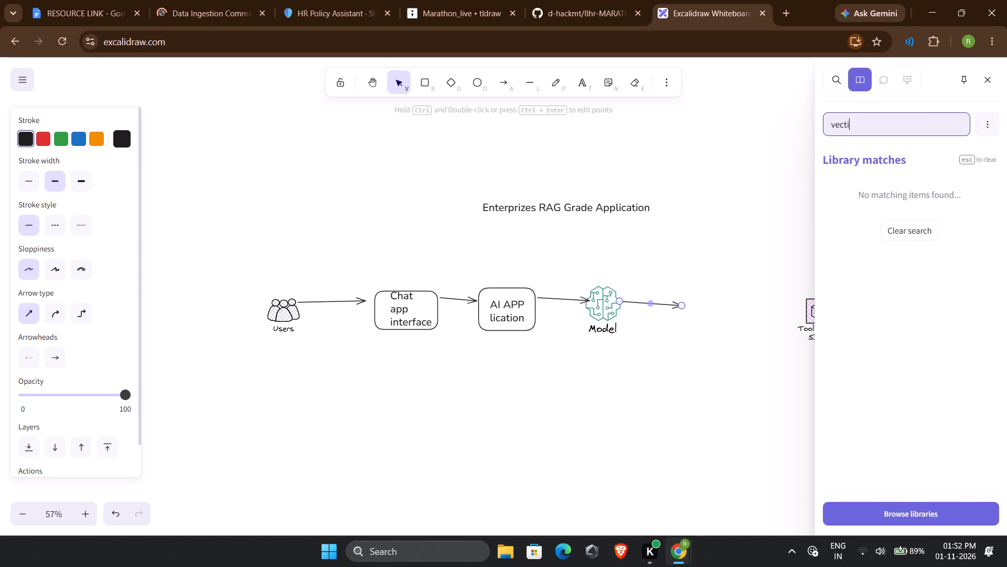
key("BackSpace")
key("BackSpace")
key("BackSpace")
key("BackSpace")
key("BackSpace")
key("BackSpace")
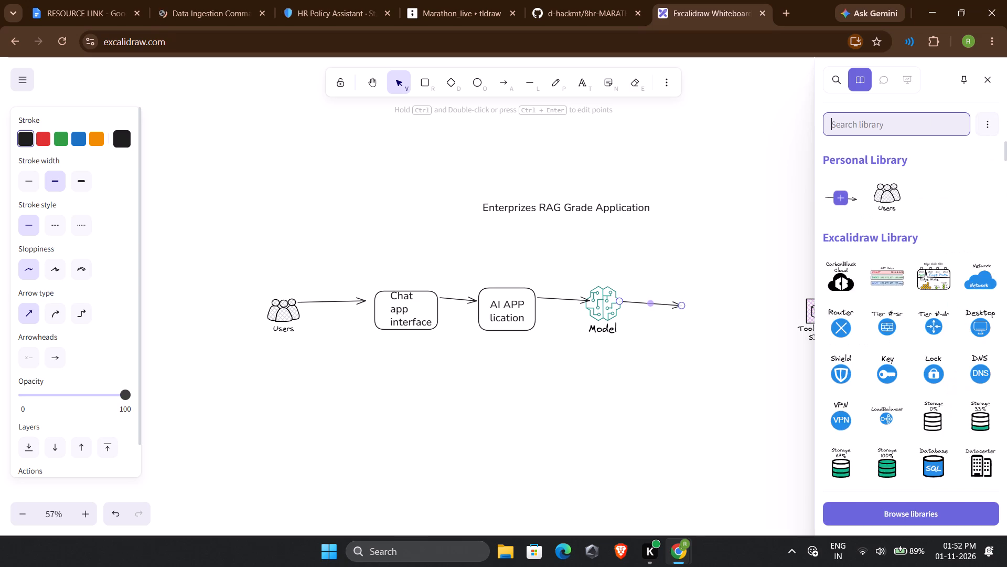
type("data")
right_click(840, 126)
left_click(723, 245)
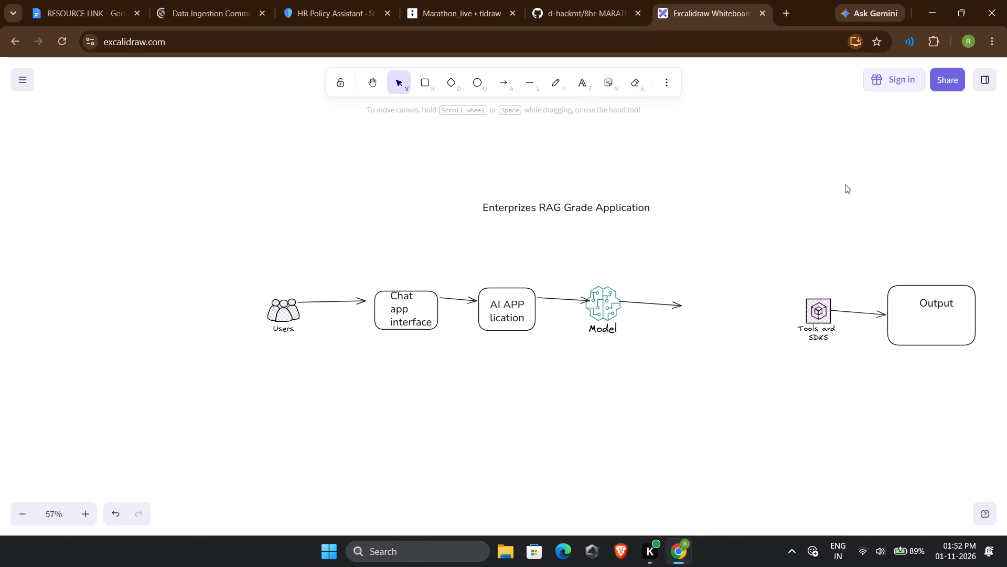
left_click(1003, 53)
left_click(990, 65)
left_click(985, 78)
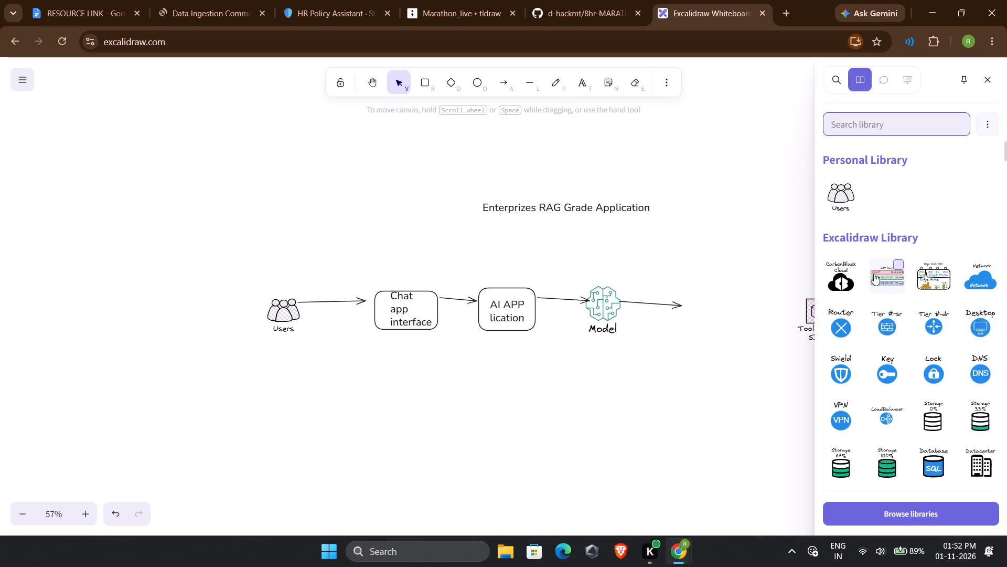
Search the shape library for "data", insert the SQL Database icon and place it between the Model and Tools and SDKs.
left_click(859, 127)
type("data")
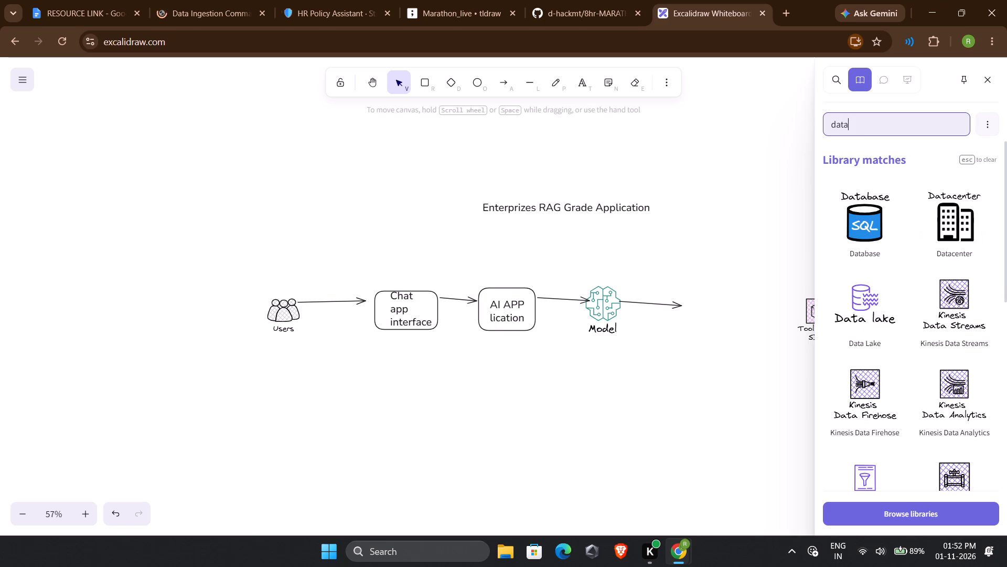
left_click(877, 209)
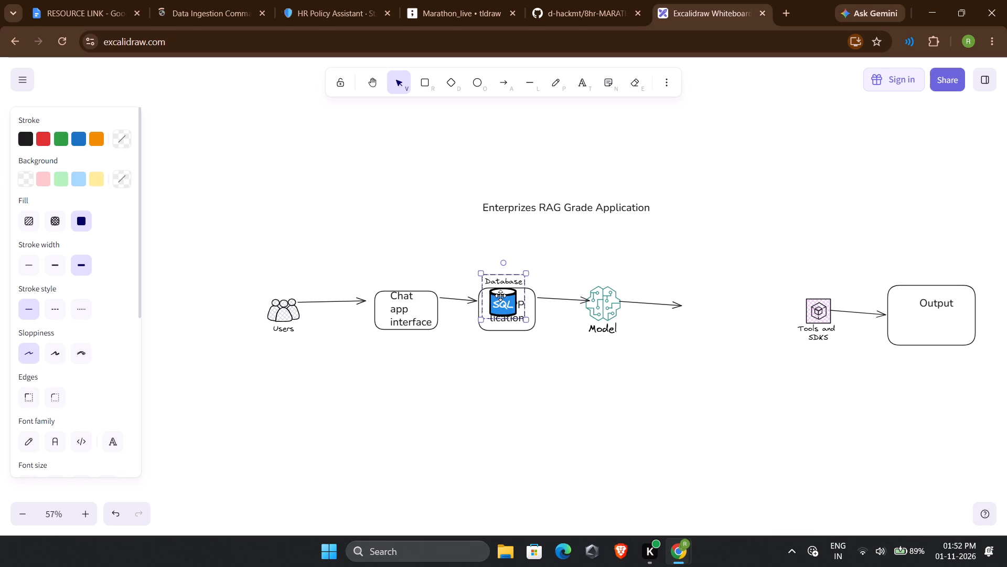
left_click_drag(500, 296, 715, 308)
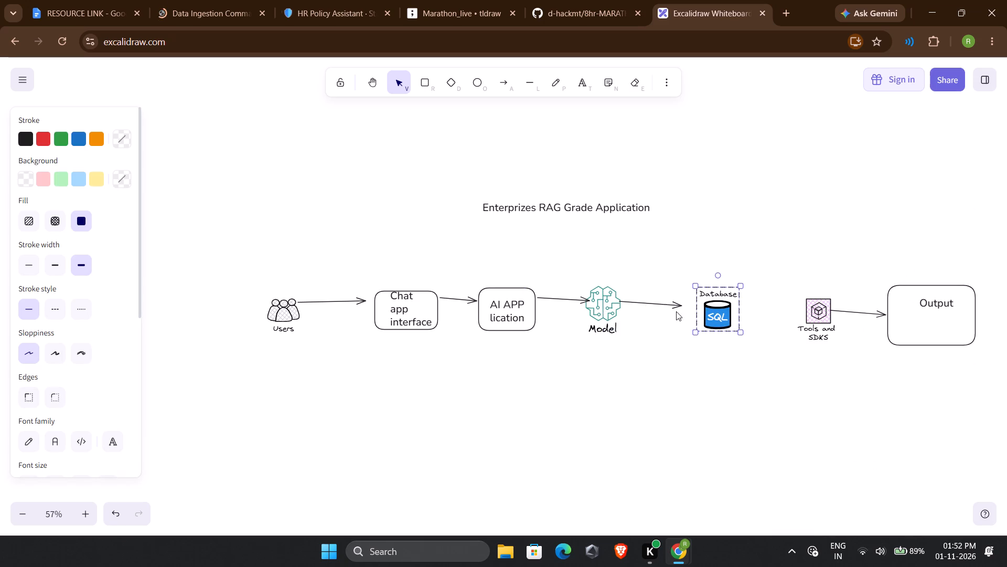
Extend the Model's outgoing arrow so that it ends at the Database icon.
left_click(672, 303)
left_click_drag(682, 303, 705, 307)
left_click(676, 404)
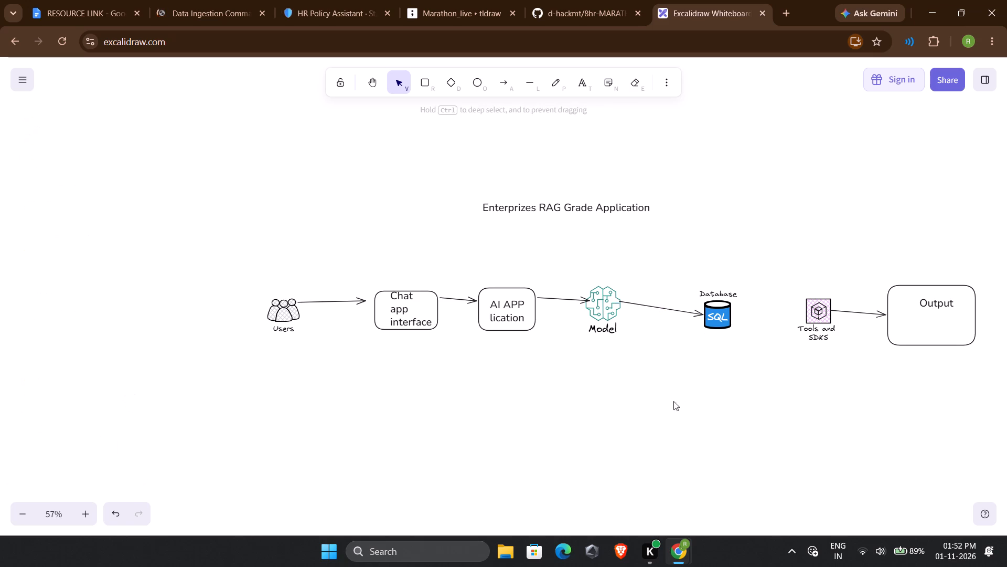
Draw an arrow from the Database icon to the Tools and SDKs icon, with its head ending at that icon's near edge.
left_click(500, 79)
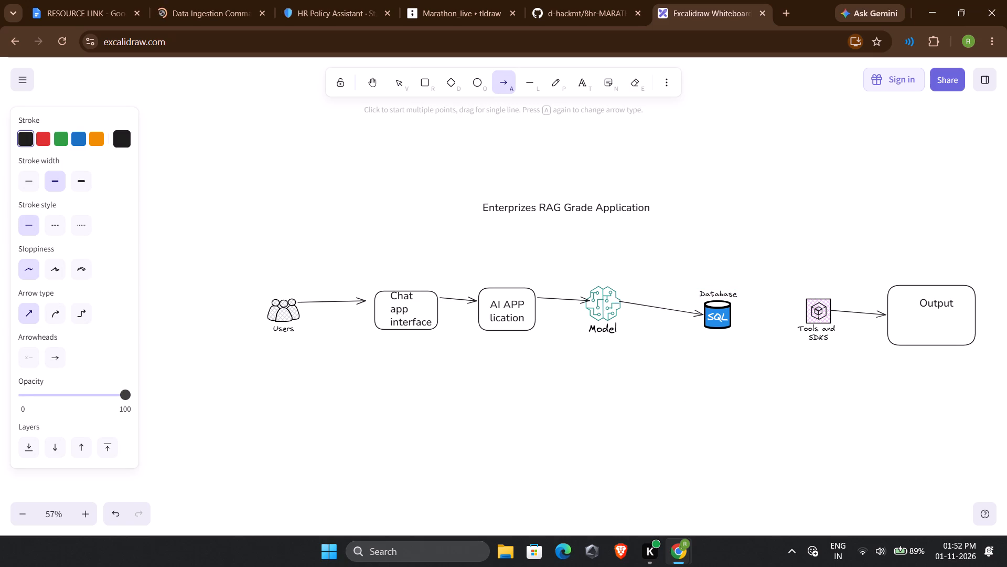
left_click_drag(733, 313, 814, 310)
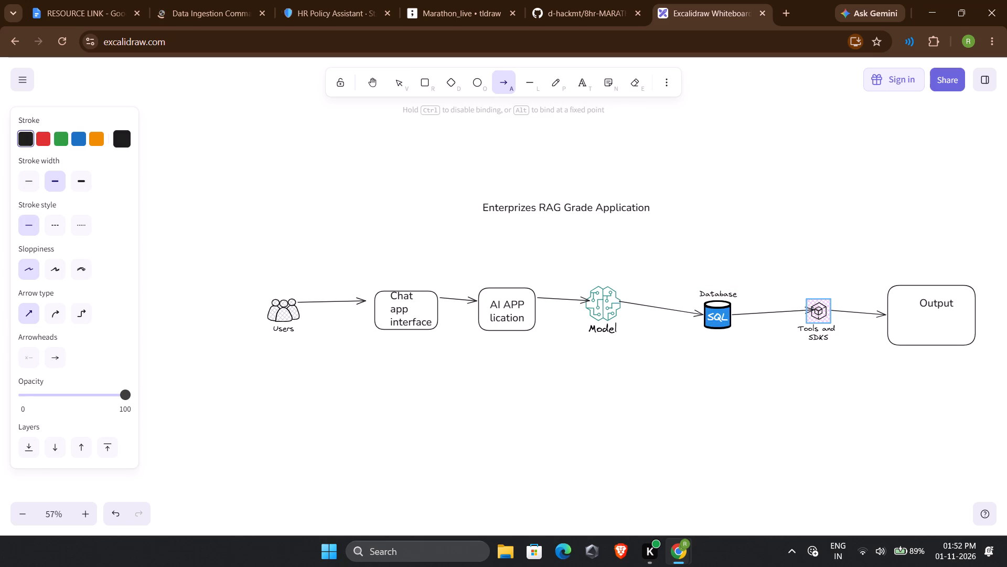
left_click_drag(814, 310, 807, 311)
left_click(732, 376)
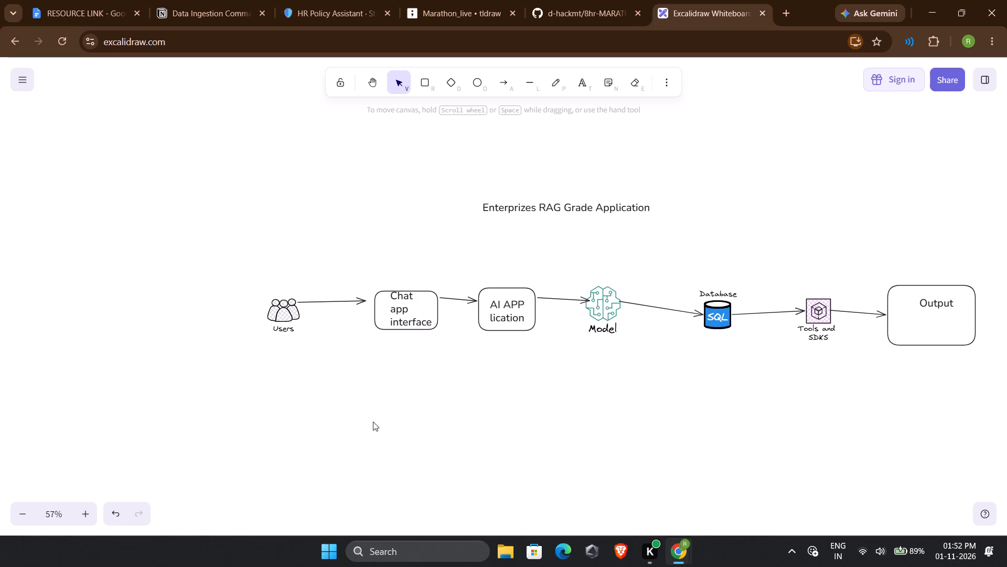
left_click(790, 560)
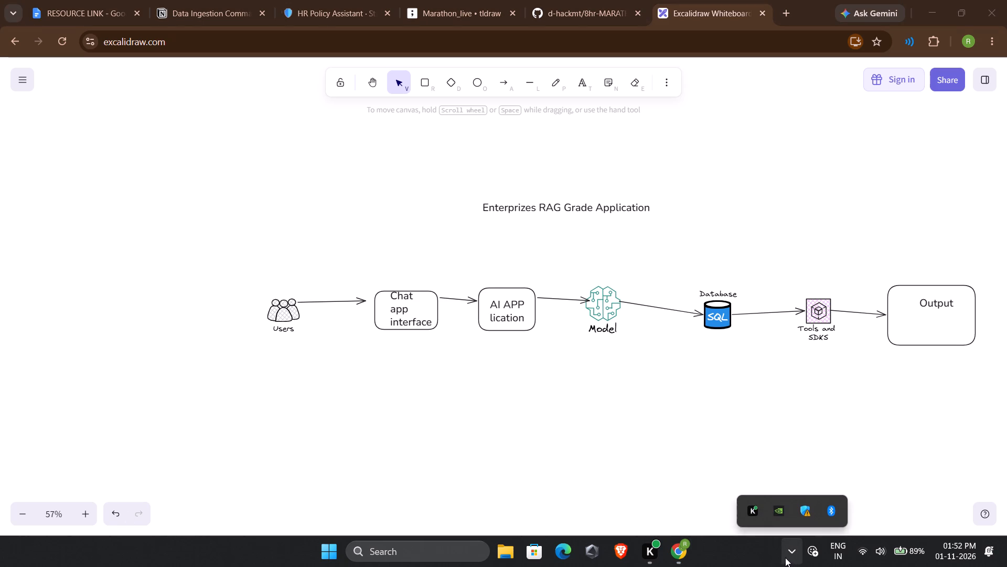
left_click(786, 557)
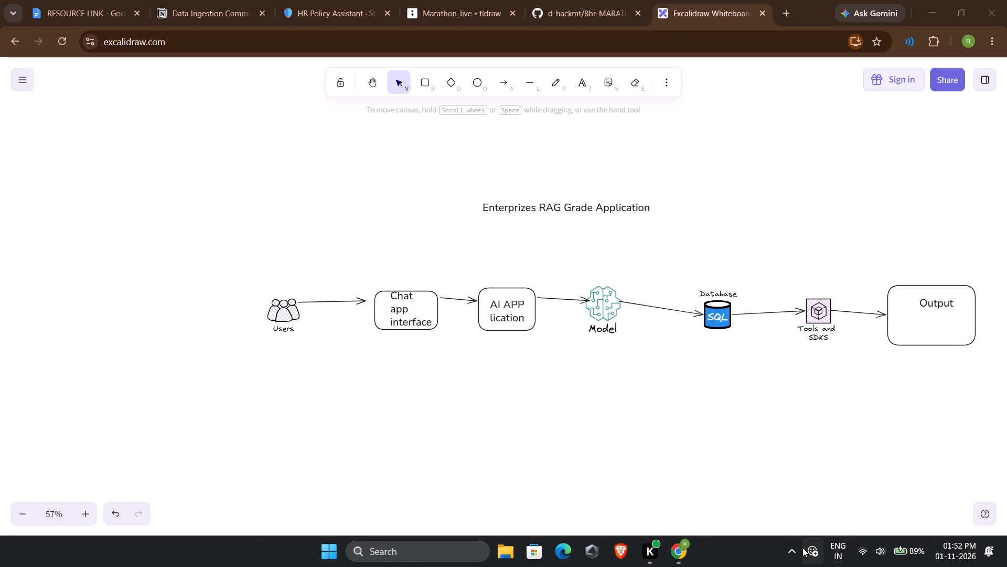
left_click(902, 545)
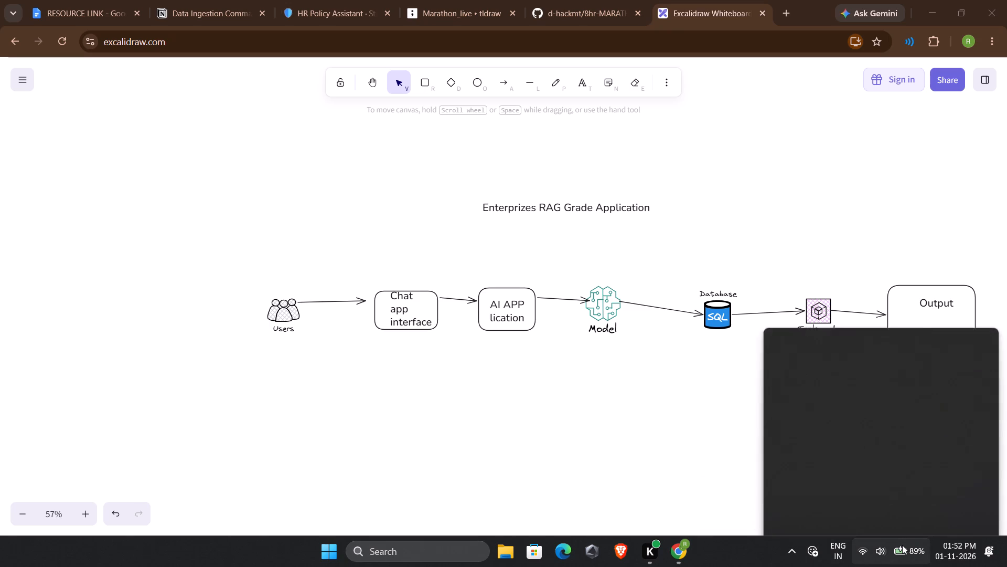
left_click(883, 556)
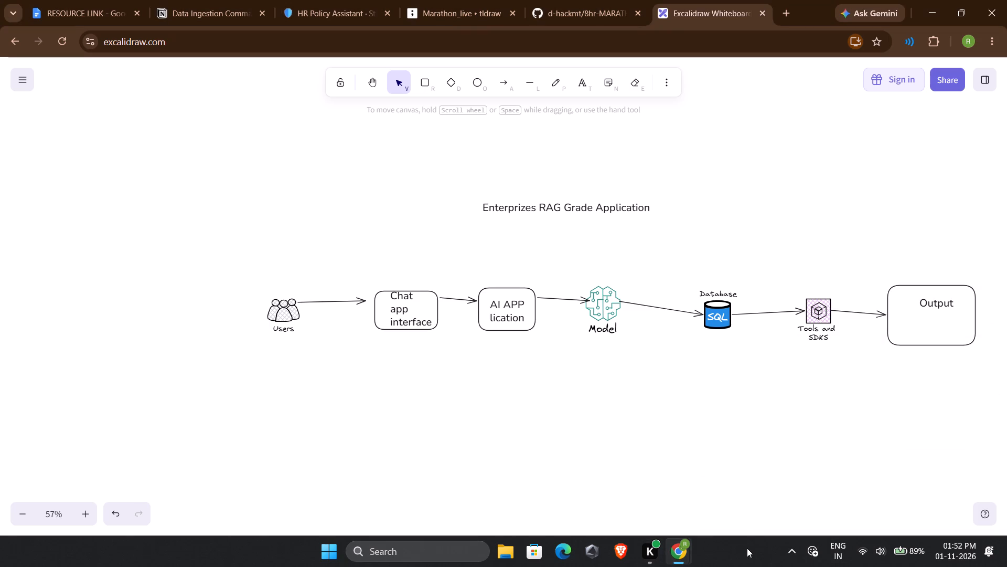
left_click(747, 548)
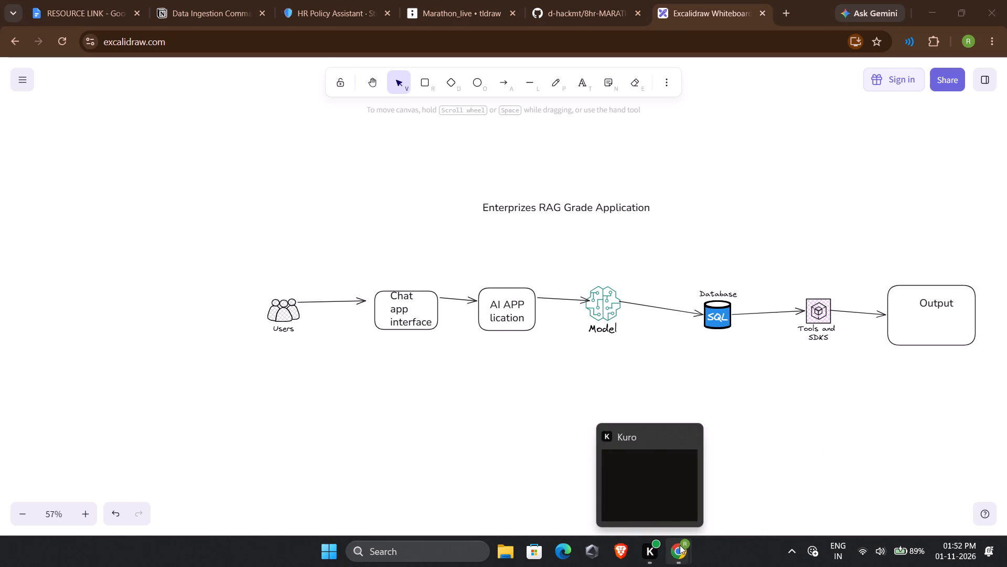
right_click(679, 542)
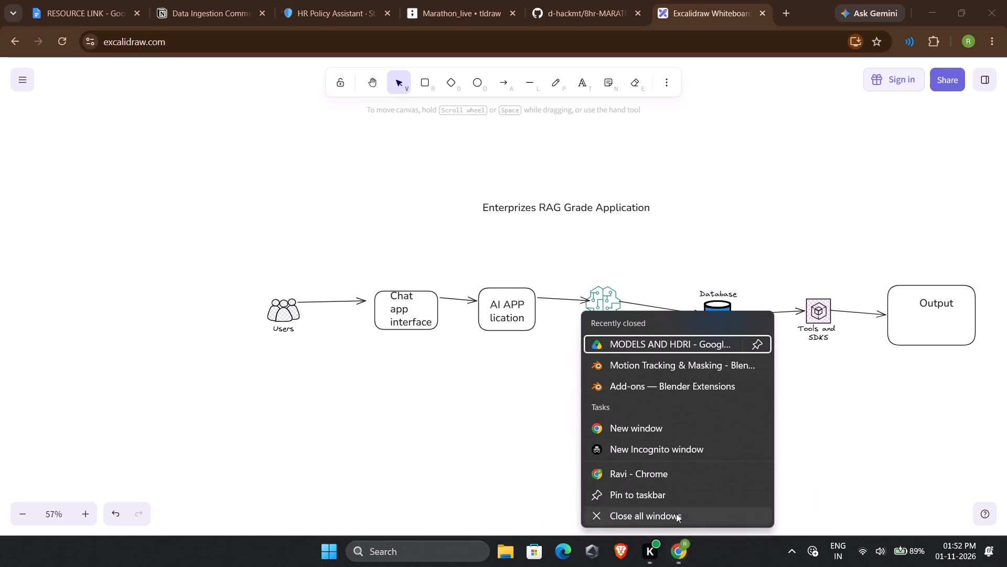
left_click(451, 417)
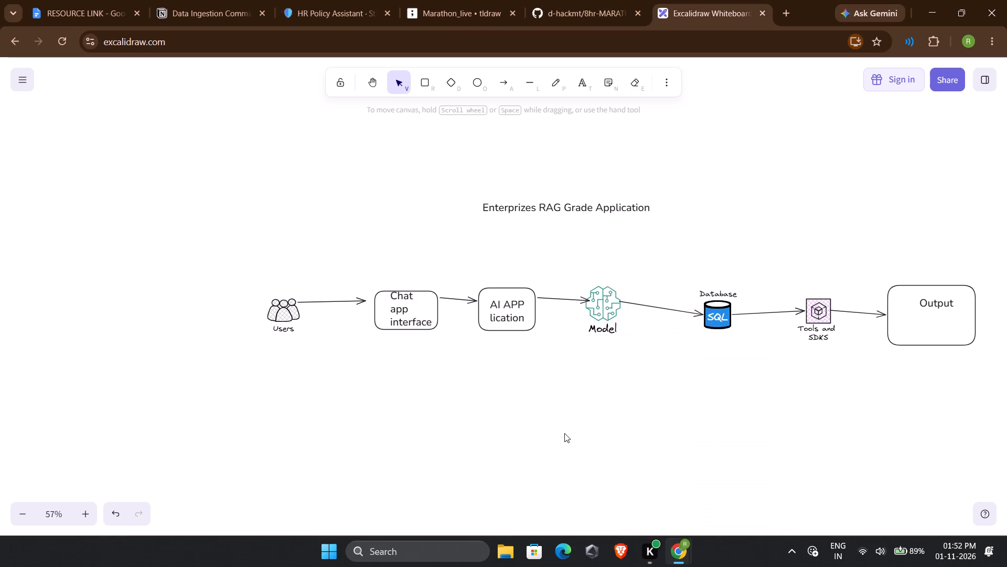
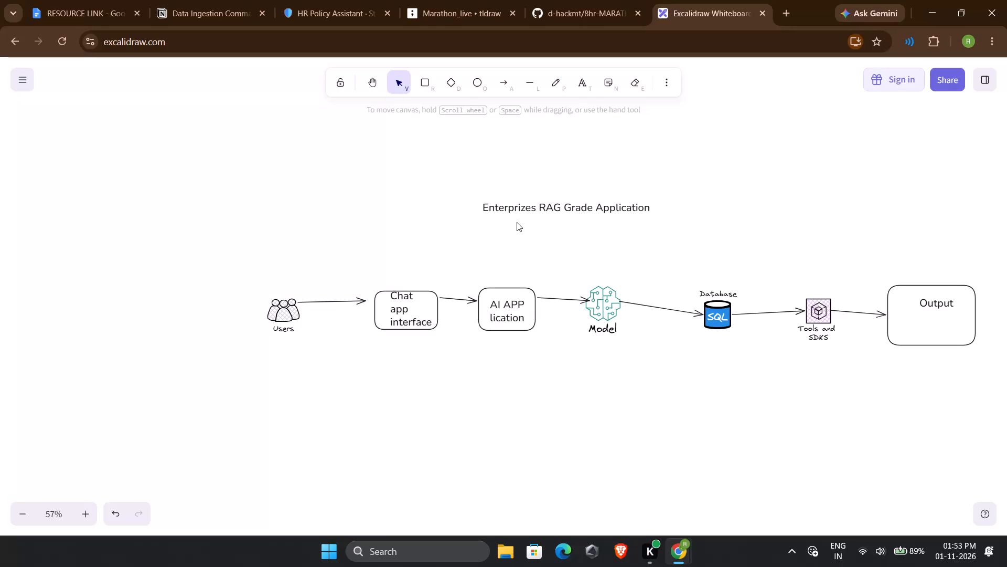
Switch to the Data Ingestion Commands page in Notion and review its ingestion commands and the evaluation pipeline flowchart.
left_click(225, 8)
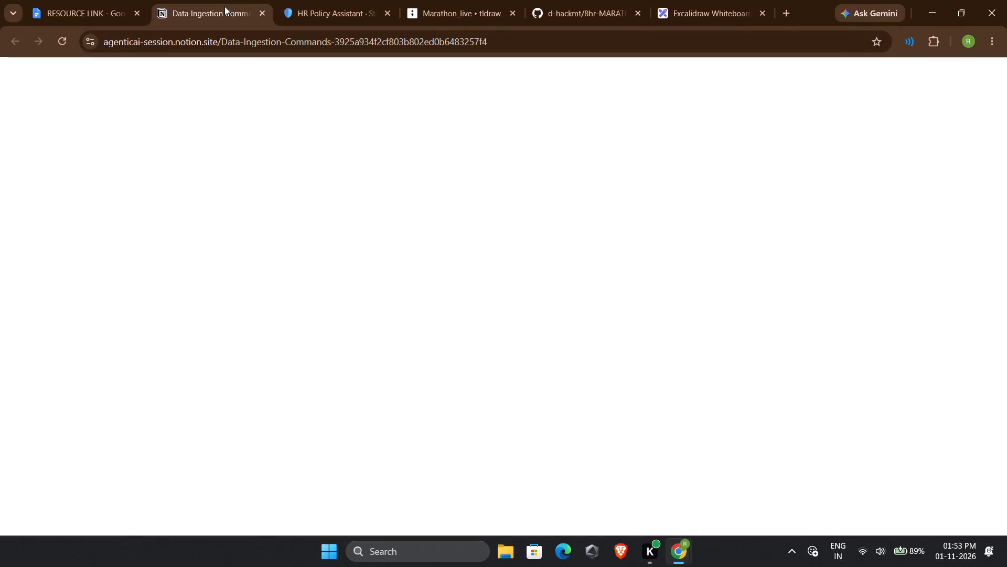
scroll(349, 229, "up", 4)
scroll(304, 195, "down", 2)
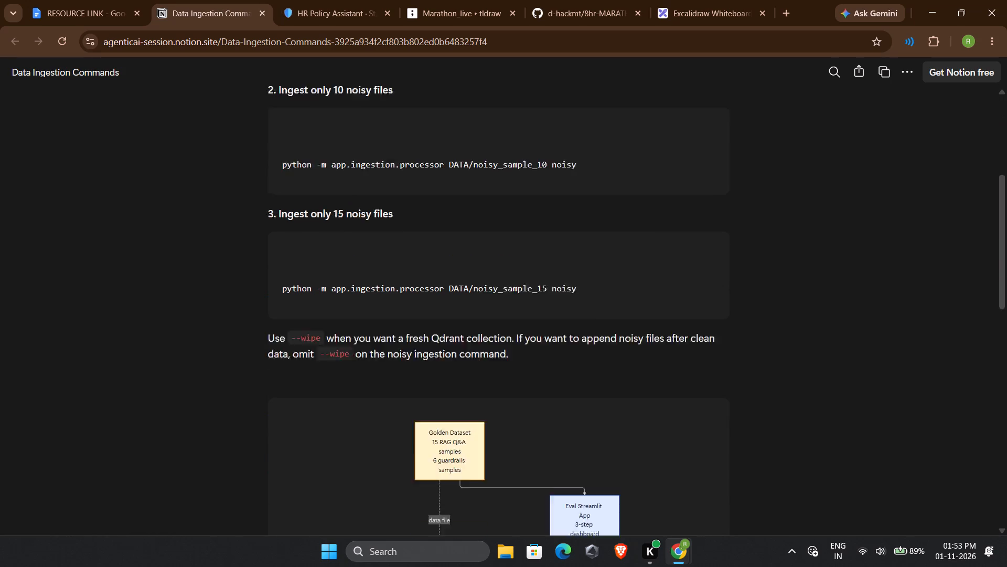
scroll(304, 195, "down", 3)
scroll(299, 192, "up", 9)
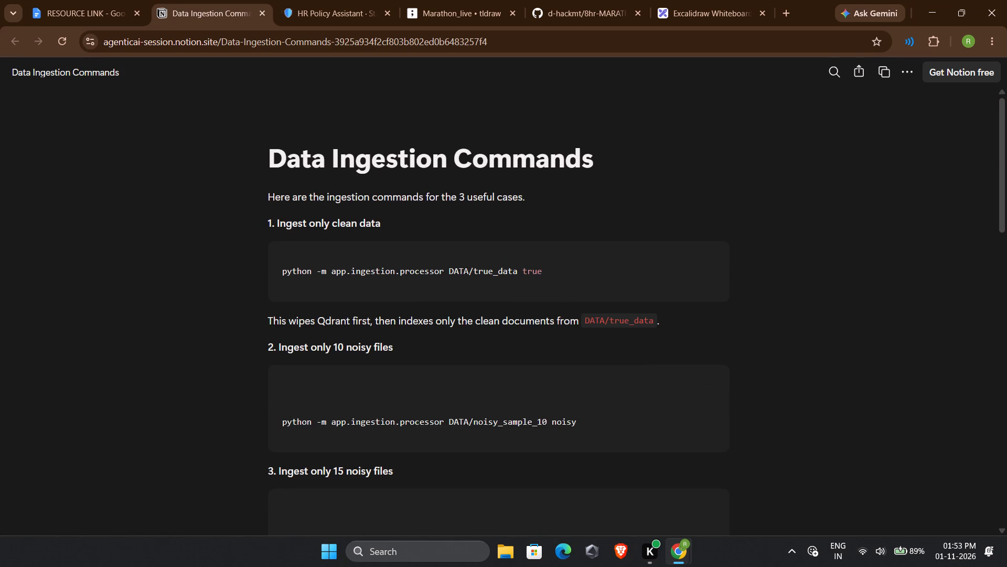
scroll(454, 362, "down", 2)
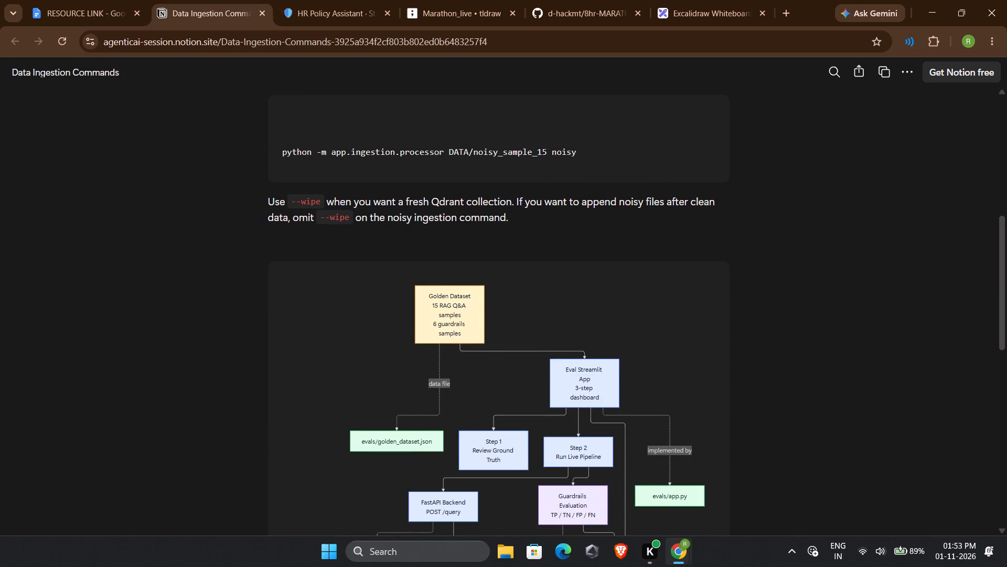
scroll(448, 361, "down", 1)
scroll(438, 432, "down", 1)
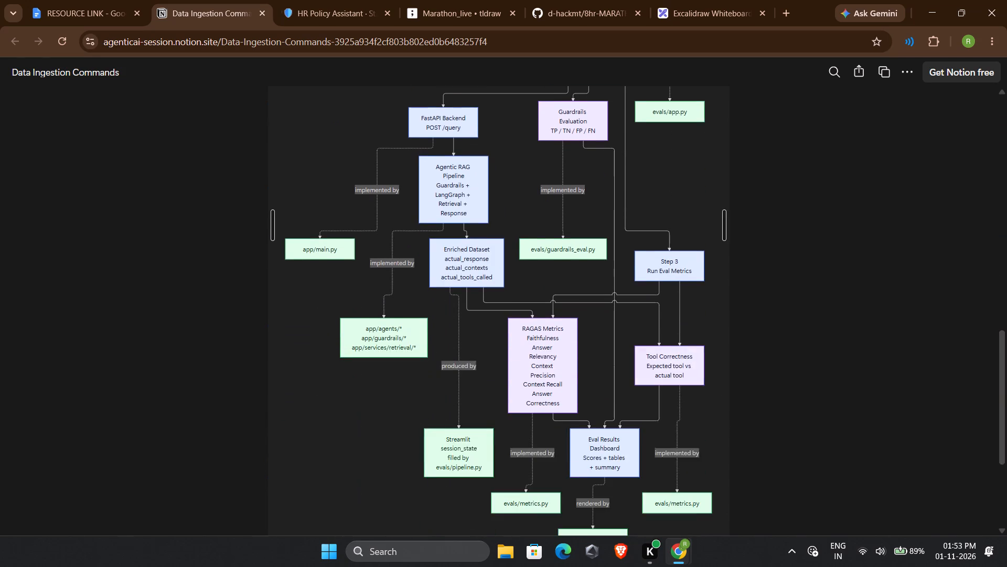
scroll(432, 429, "down", 3)
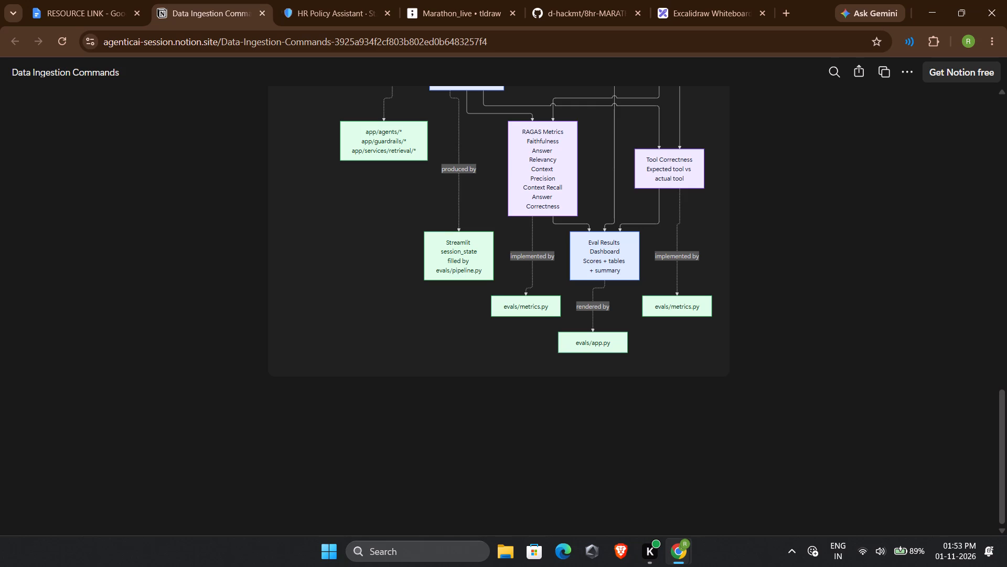
scroll(422, 411, "up", 10)
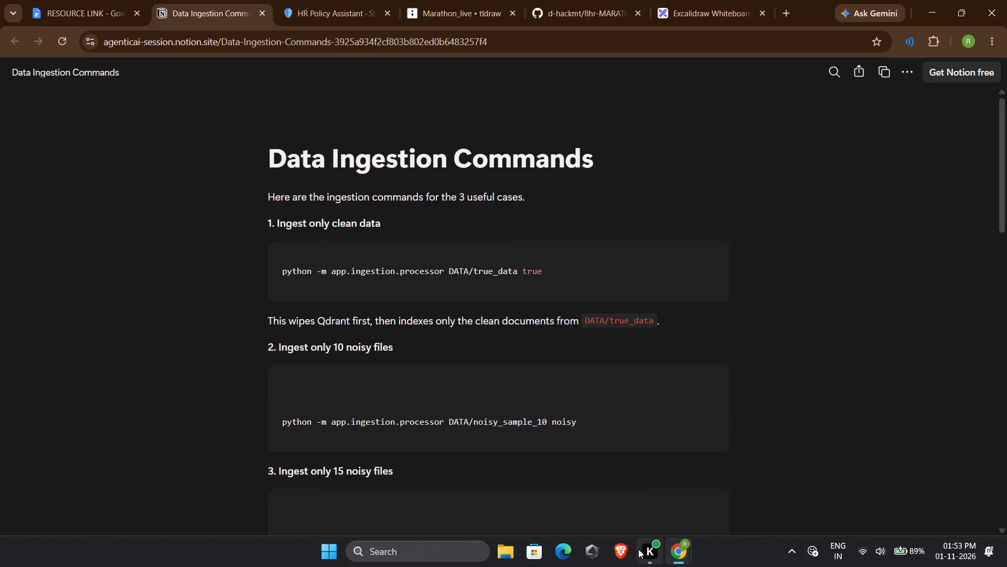
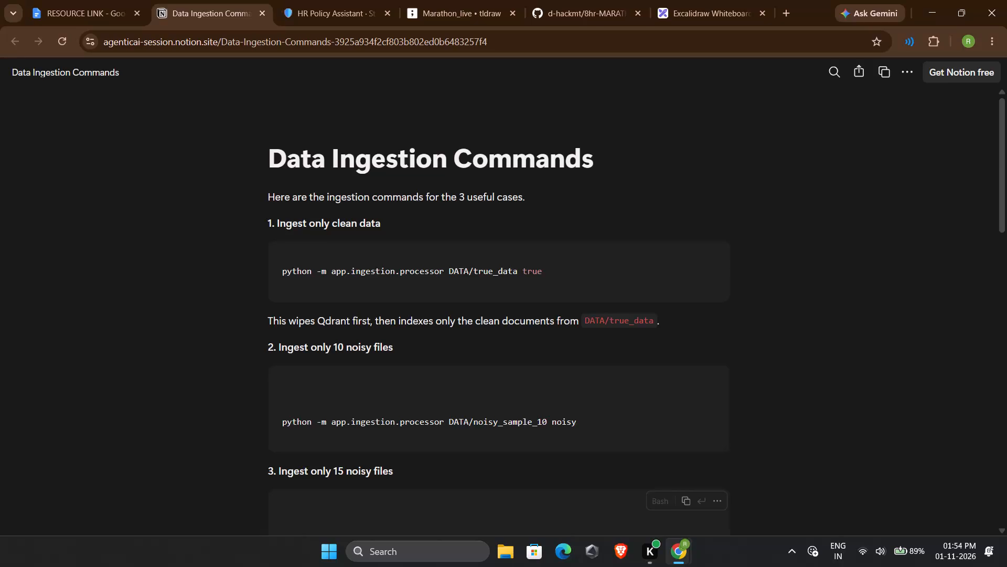
Close the Notion, HR Policy Assistant, tldraw, GitHub and resource-link reference pages, leaving only the Excalidraw whiteboard open.
left_click(266, 10)
left_click(266, 10)
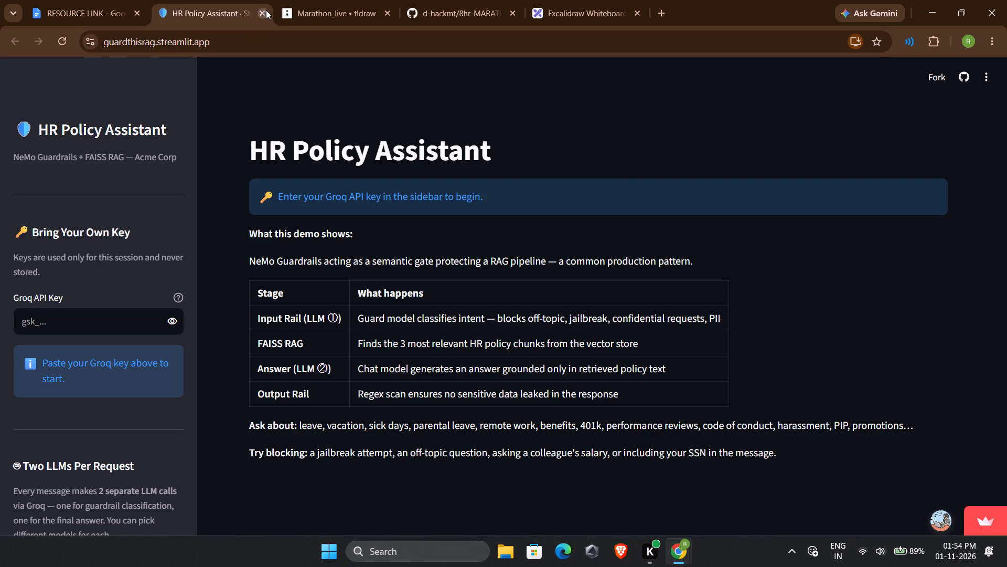
left_click(266, 10)
left_click(266, 10)
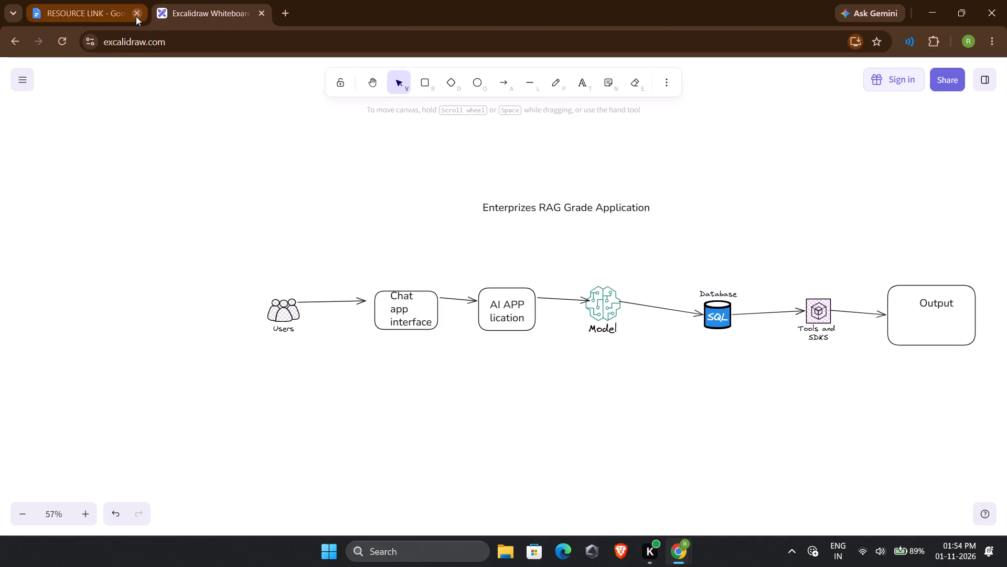
left_click(136, 16)
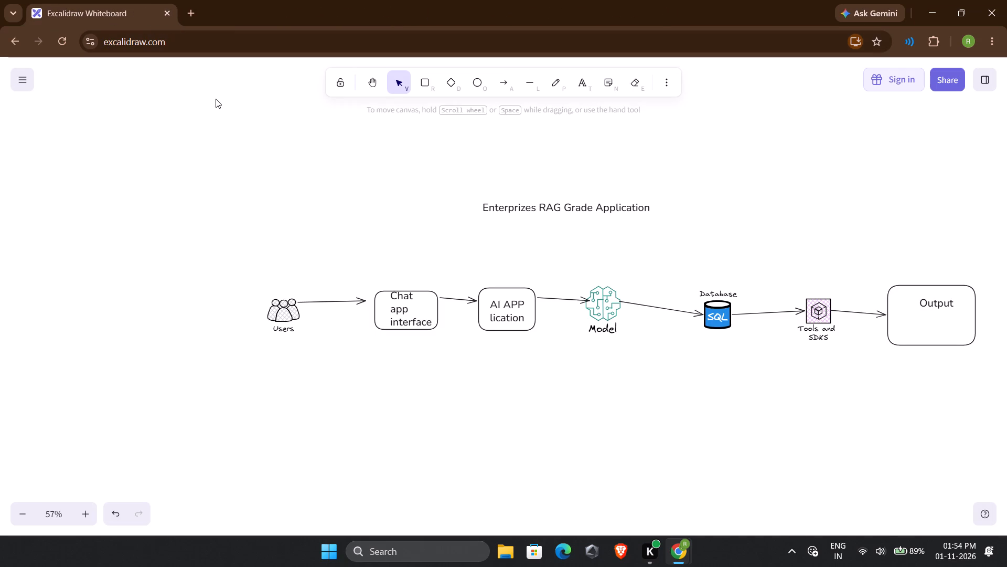